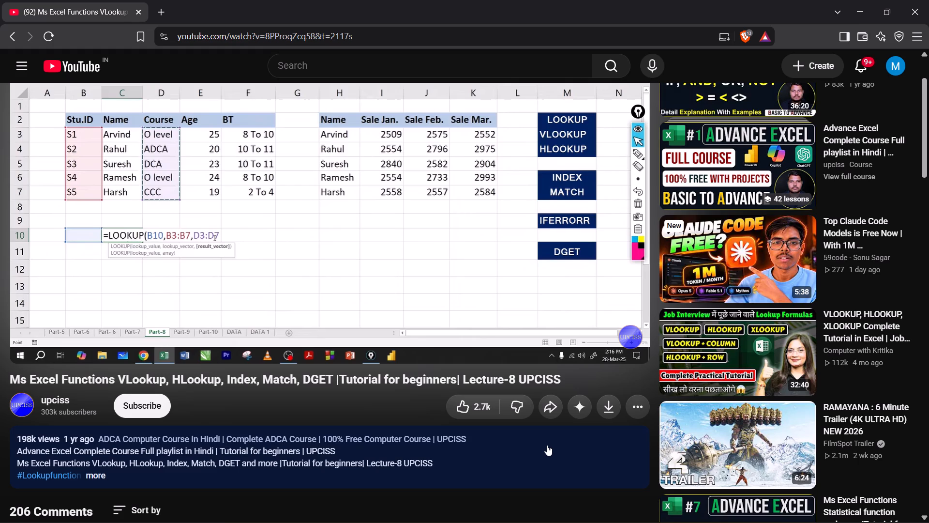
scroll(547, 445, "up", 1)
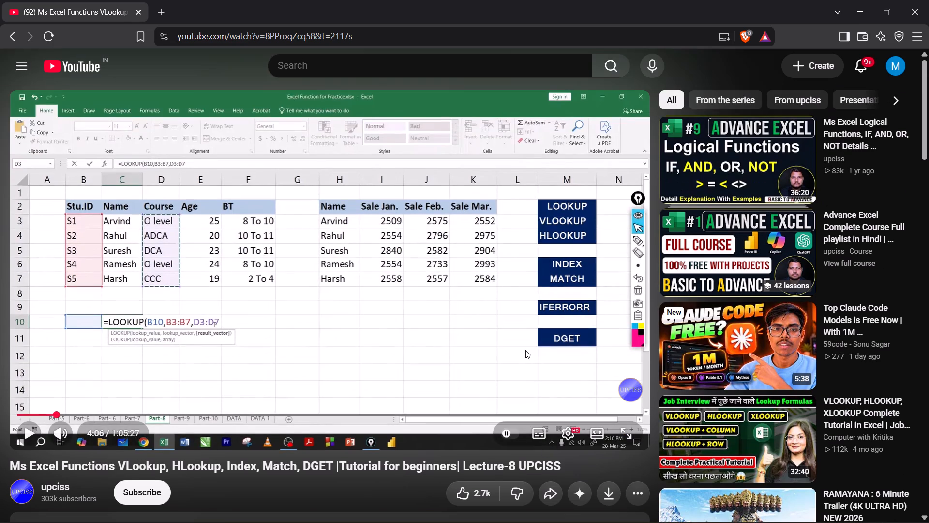
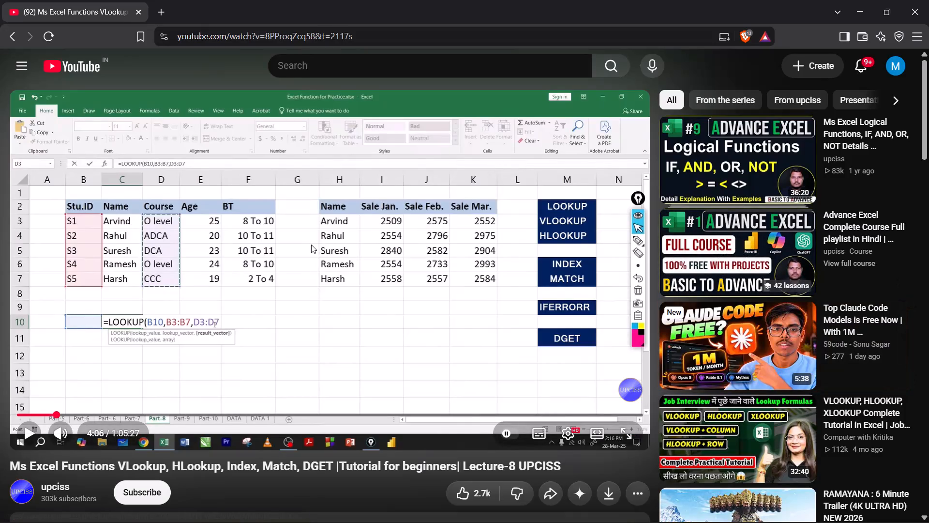
Watch the tutorial's LOOKUP example briefly, then rewind the video to 1:23 and resume playback.
left_click(311, 245)
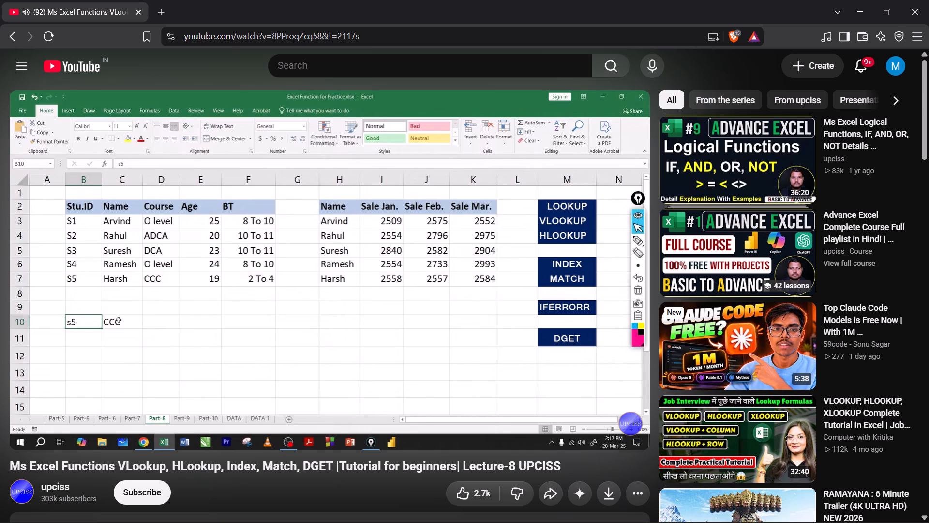
left_click(326, 294)
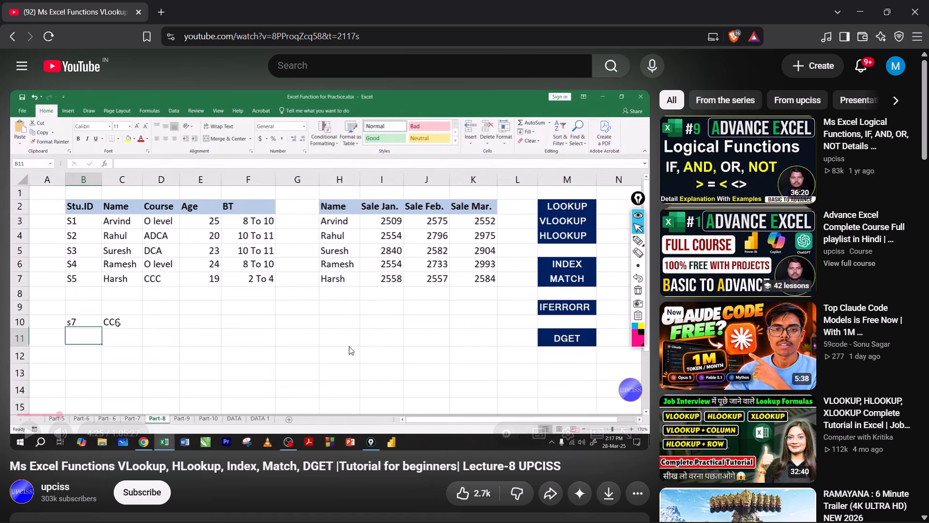
left_click(45, 411)
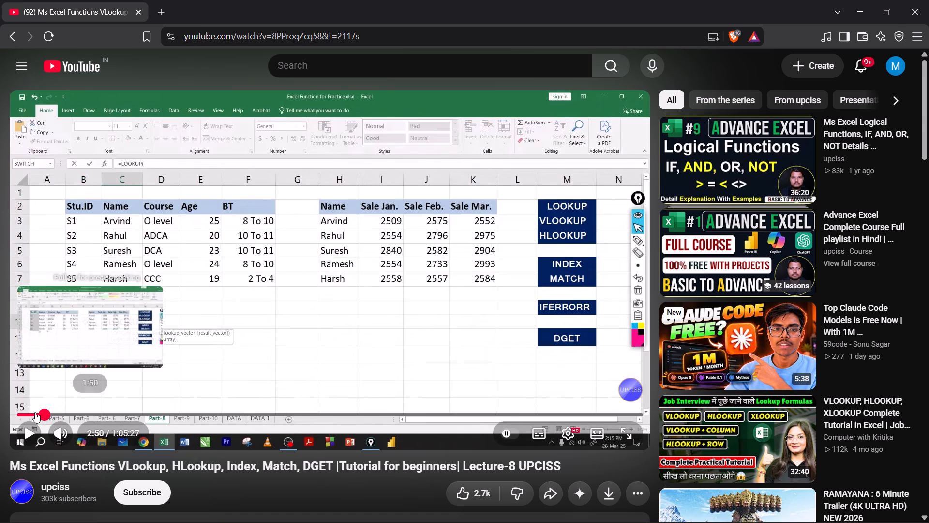
left_click(35, 412)
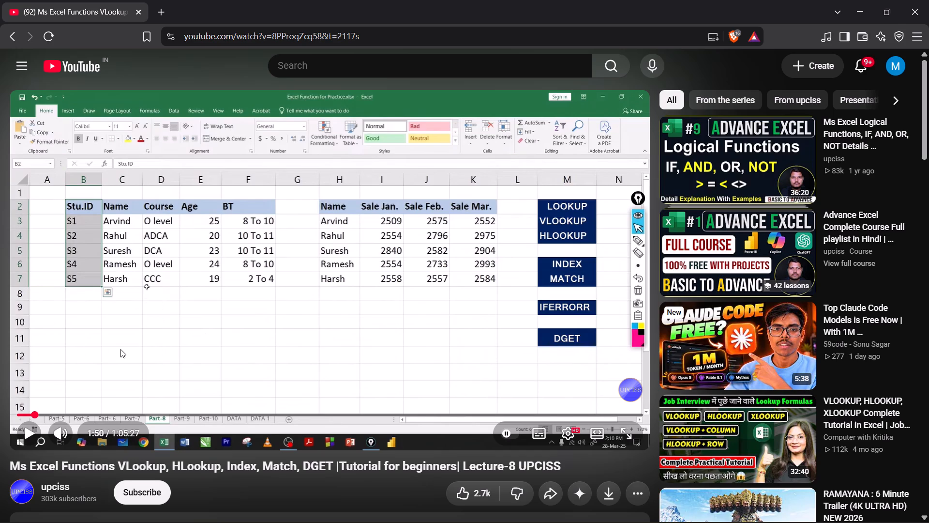
left_click(30, 414)
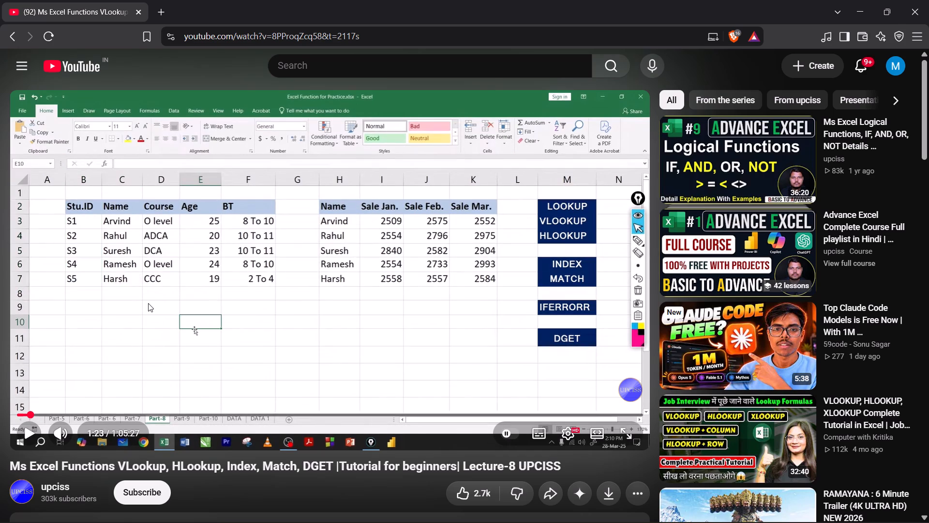
left_click(148, 303)
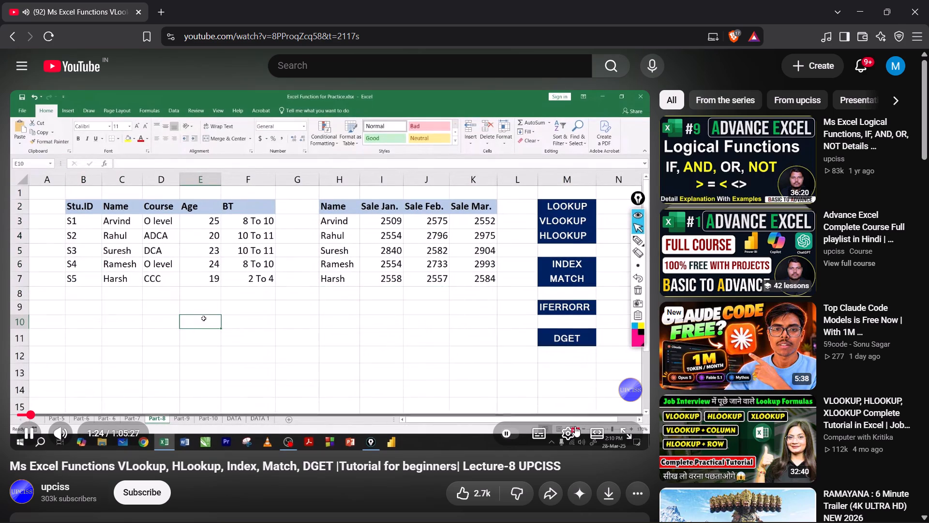
Change the tutorial video's playback speed.
left_click(574, 428)
left_click(573, 369)
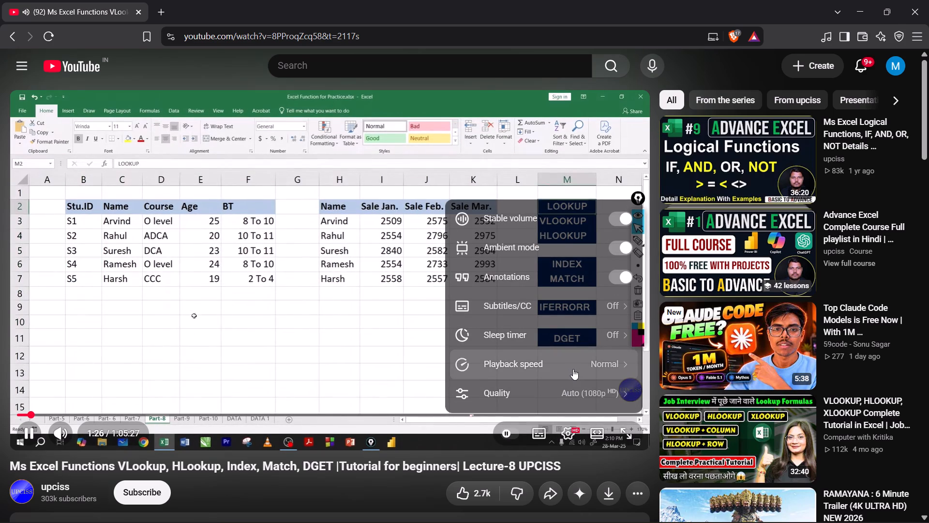
left_click(548, 387)
left_click(335, 354)
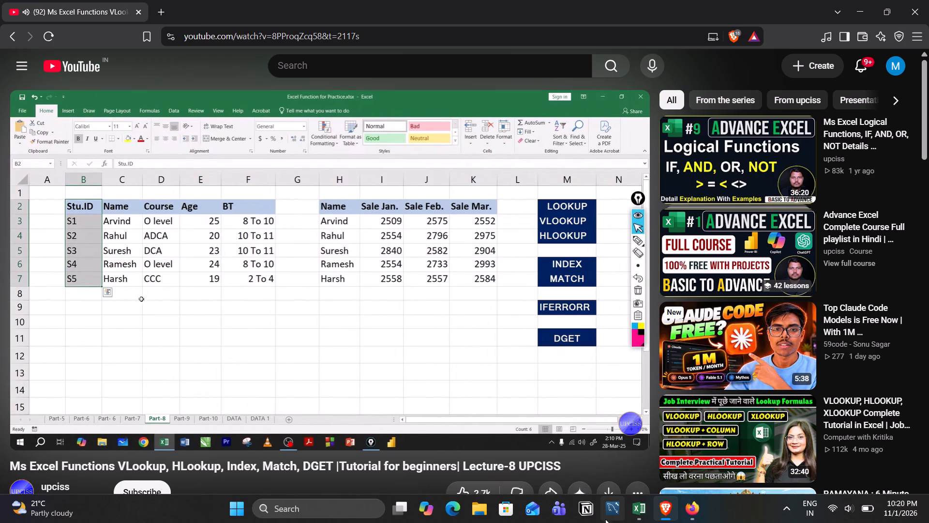
Switch to Notion and look through the Advance Excel page's date function notes and functions table.
left_click(589, 516)
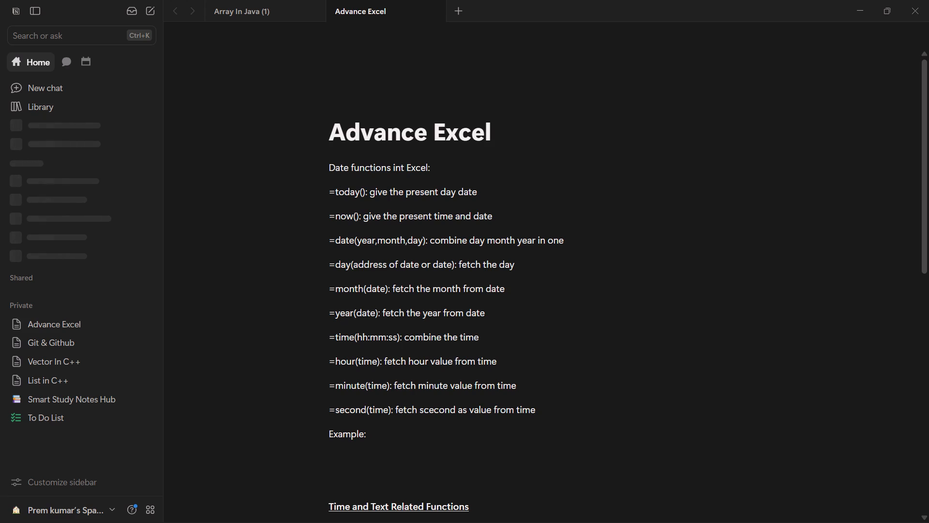
scroll(541, 391, "down", 6)
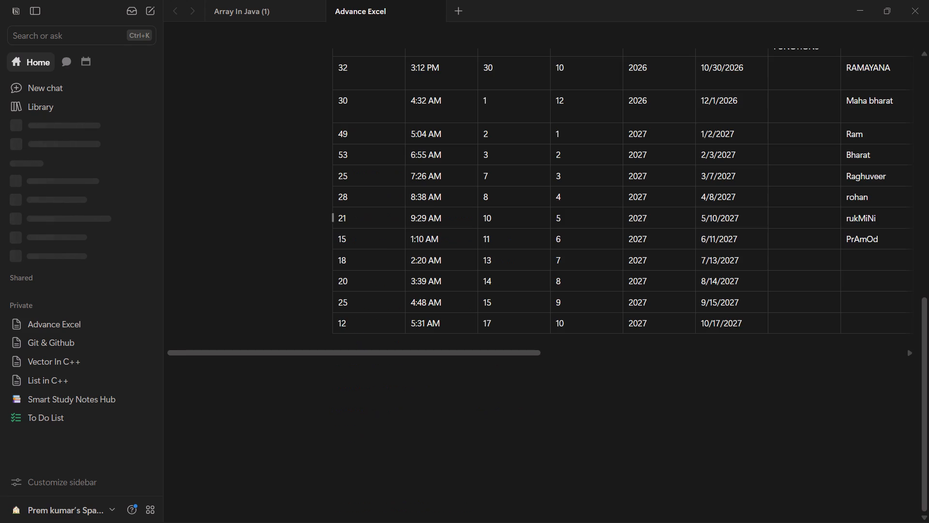
scroll(541, 391, "left", 4)
scroll(653, 274, "left", 7)
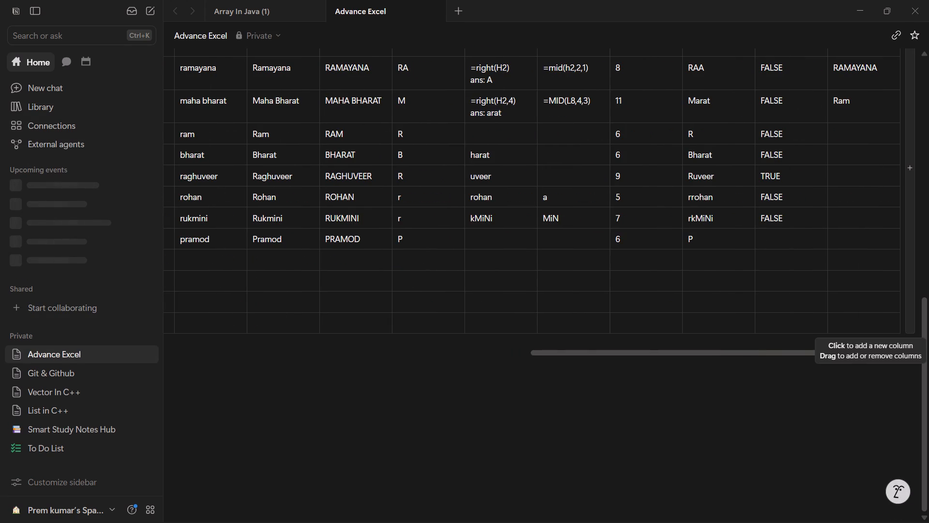
scroll(891, 328, "up", 2)
scroll(641, 383, "down", 1)
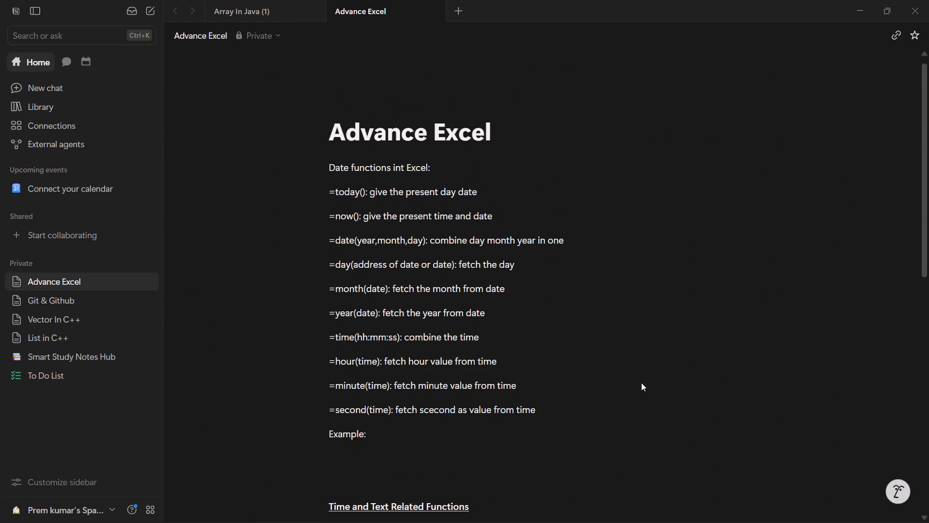
scroll(641, 383, "down", 1)
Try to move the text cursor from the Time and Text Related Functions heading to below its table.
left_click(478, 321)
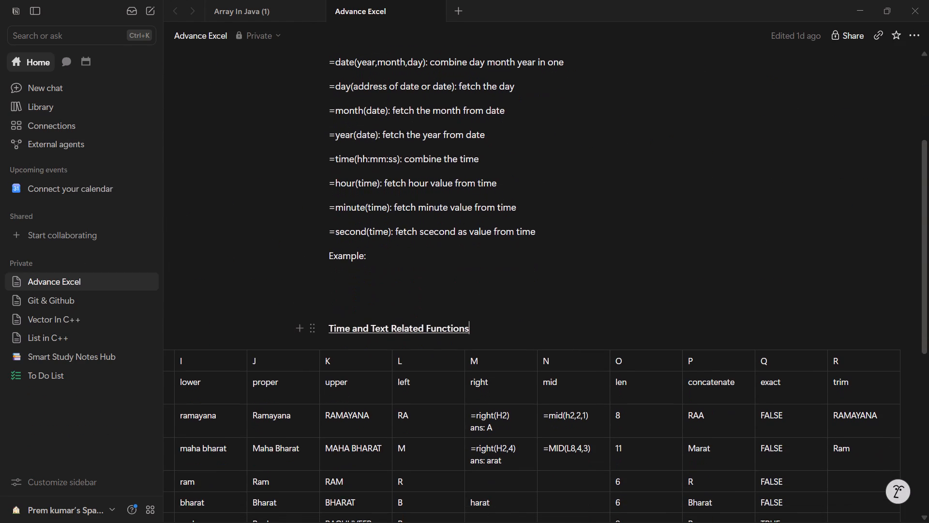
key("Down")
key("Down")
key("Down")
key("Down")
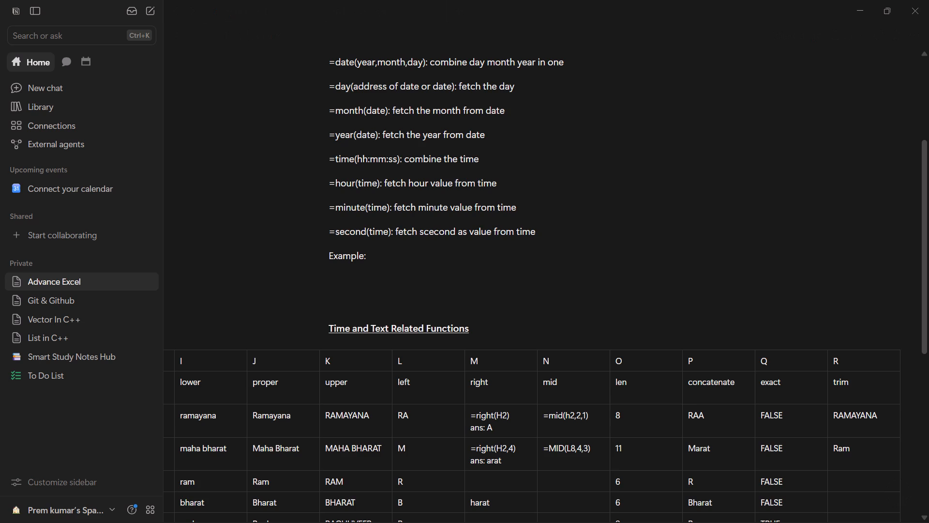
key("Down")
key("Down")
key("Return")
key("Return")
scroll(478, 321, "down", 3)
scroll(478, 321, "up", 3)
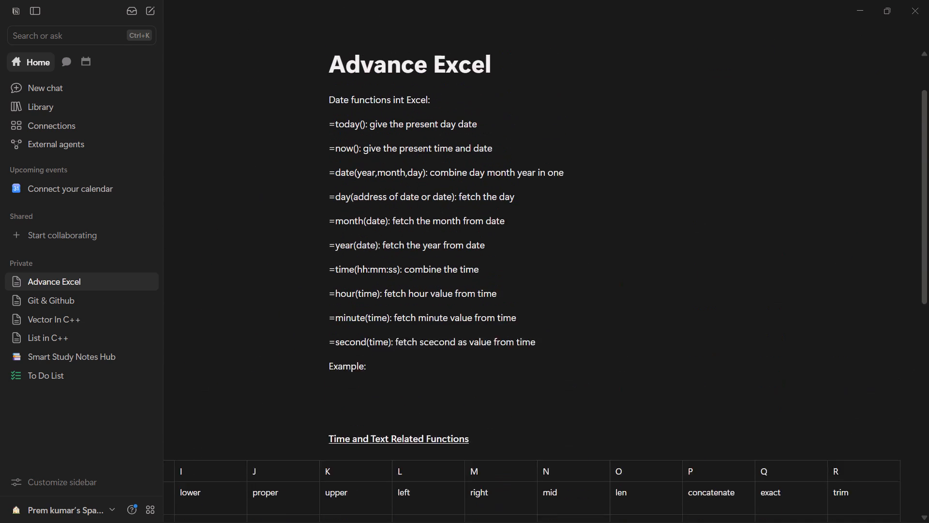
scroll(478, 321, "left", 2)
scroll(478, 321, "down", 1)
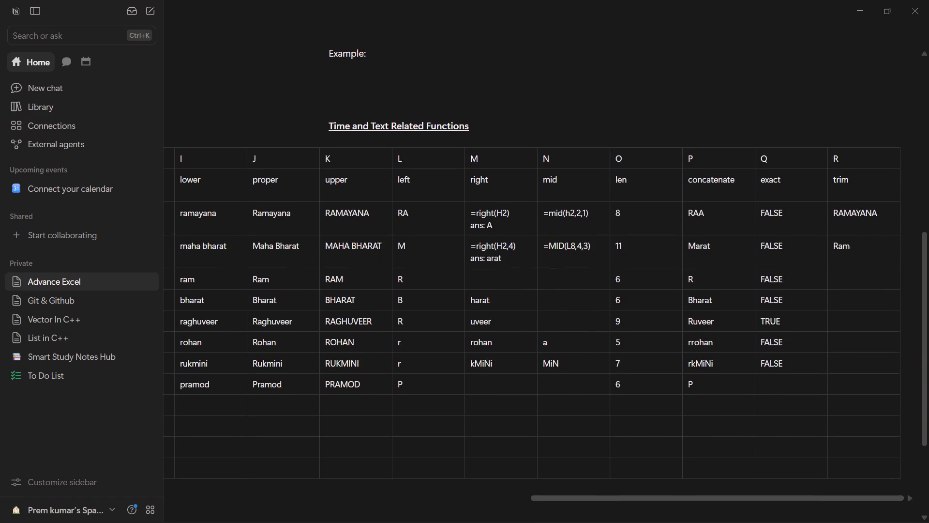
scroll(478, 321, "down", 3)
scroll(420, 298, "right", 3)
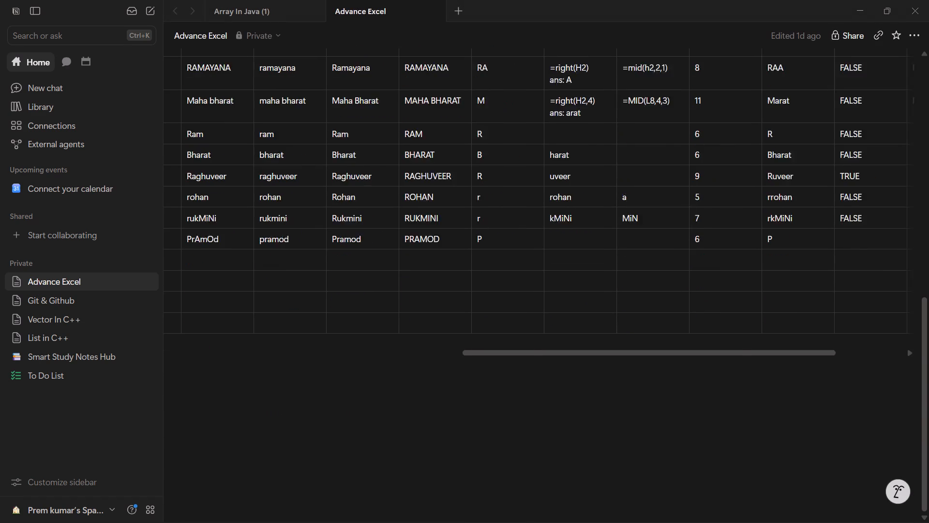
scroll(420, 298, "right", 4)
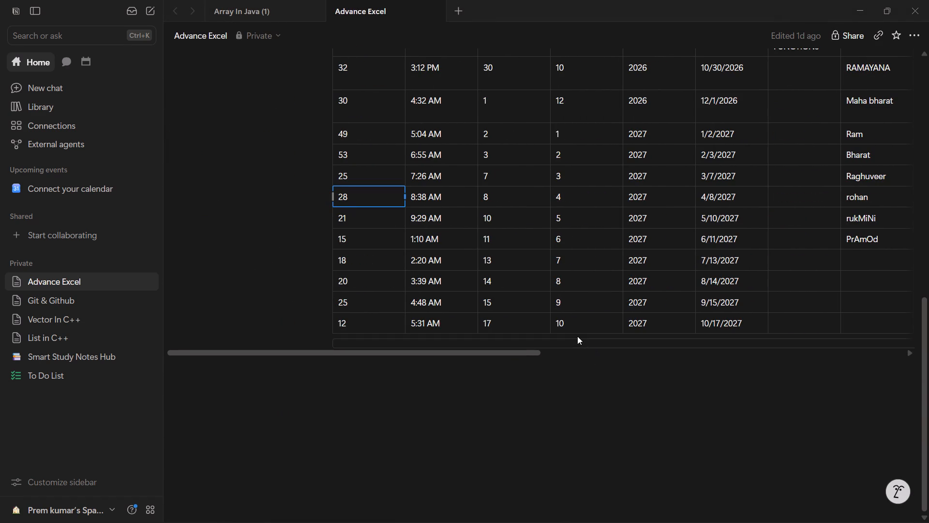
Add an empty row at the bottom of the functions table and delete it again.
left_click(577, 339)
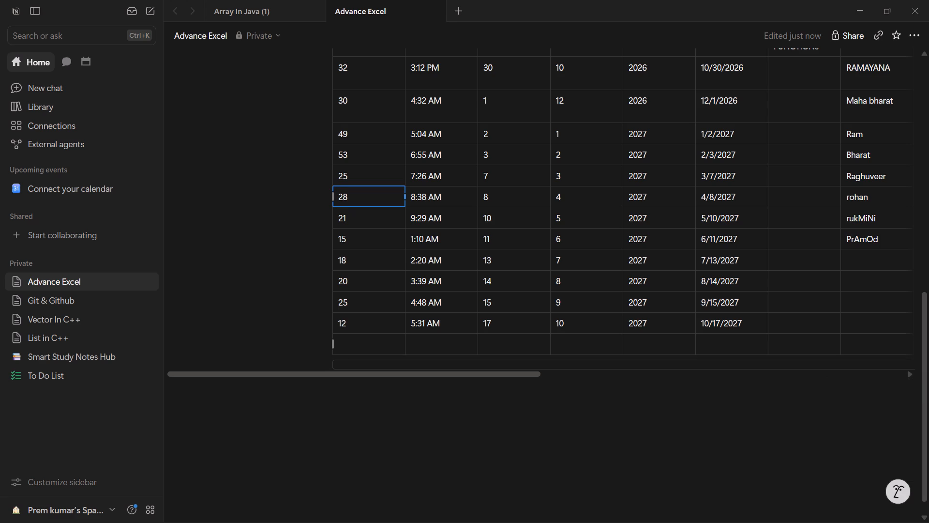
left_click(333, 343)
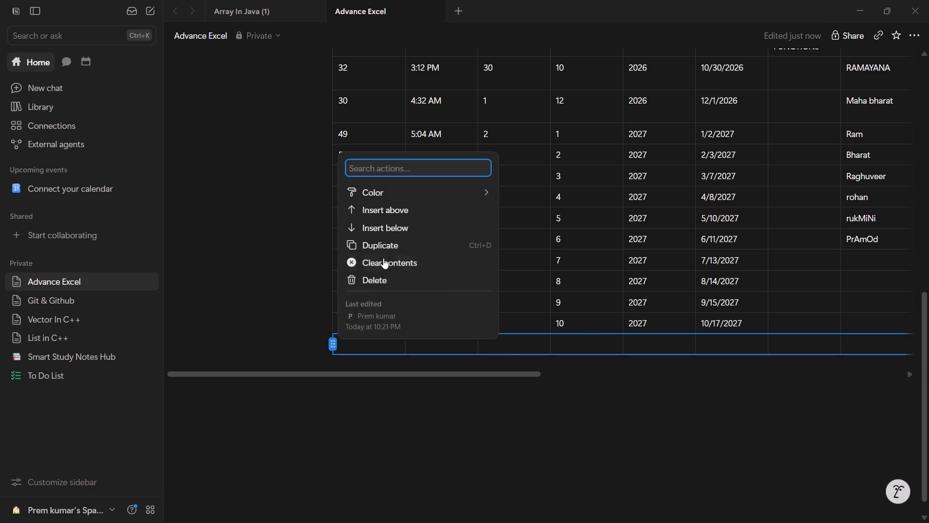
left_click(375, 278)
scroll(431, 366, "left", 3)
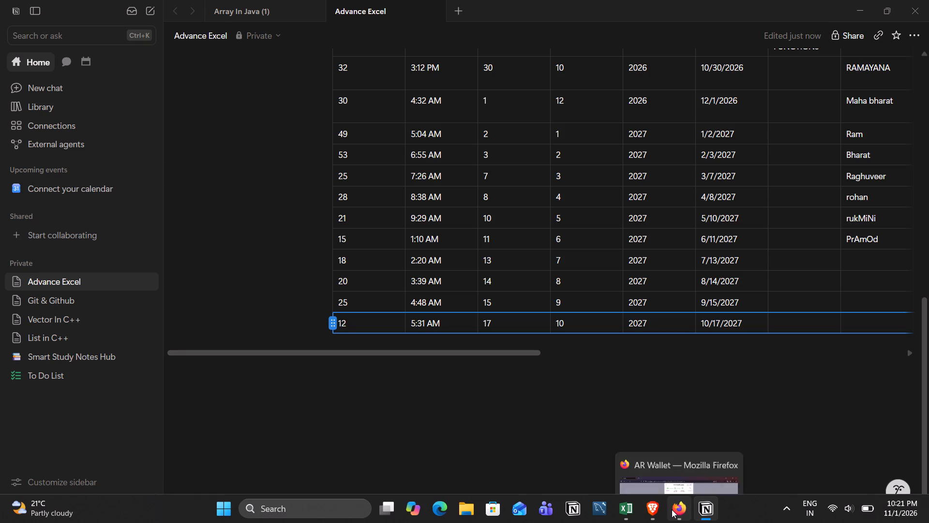
Switch back to Brave and pause the Excel lookup tutorial.
left_click(659, 519)
left_click(466, 261)
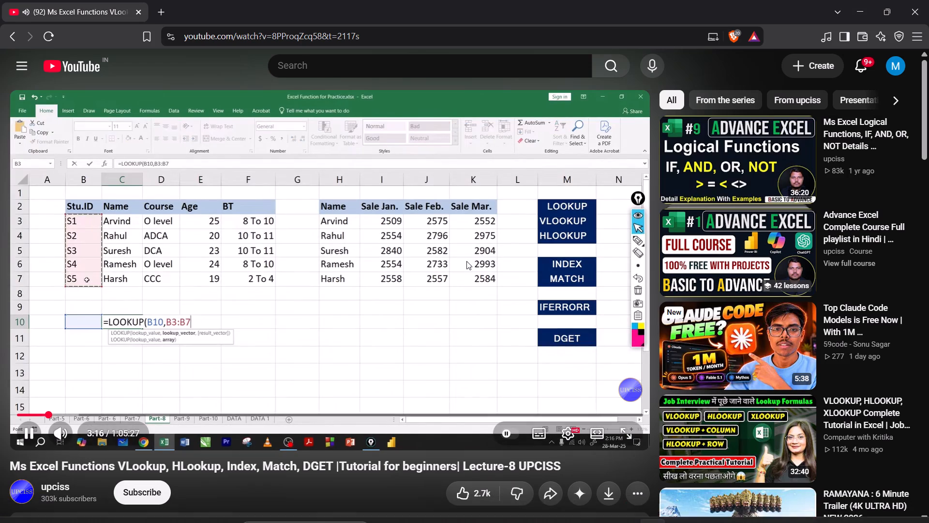
Switch to Firefox, leave the completed order page and log in to AR Wallet with the saved account credentials.
left_click(683, 513)
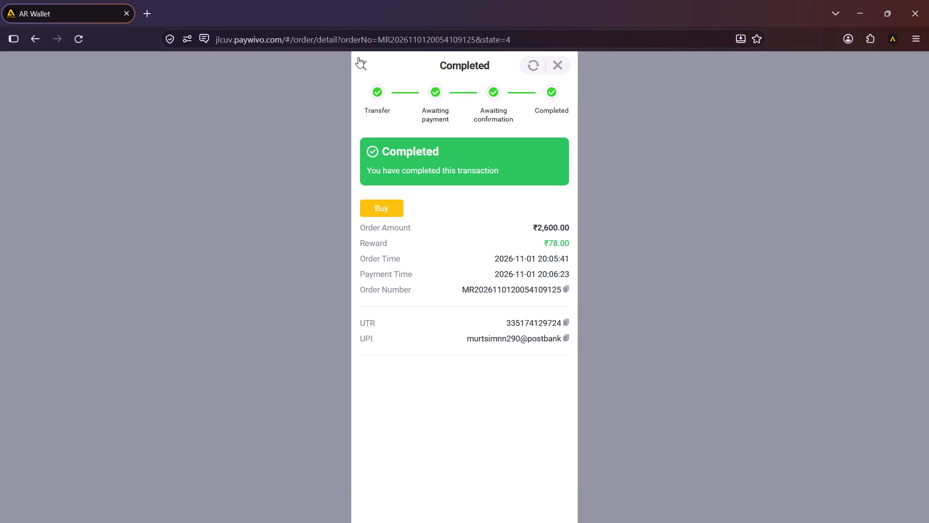
left_click(359, 58)
left_click(359, 58)
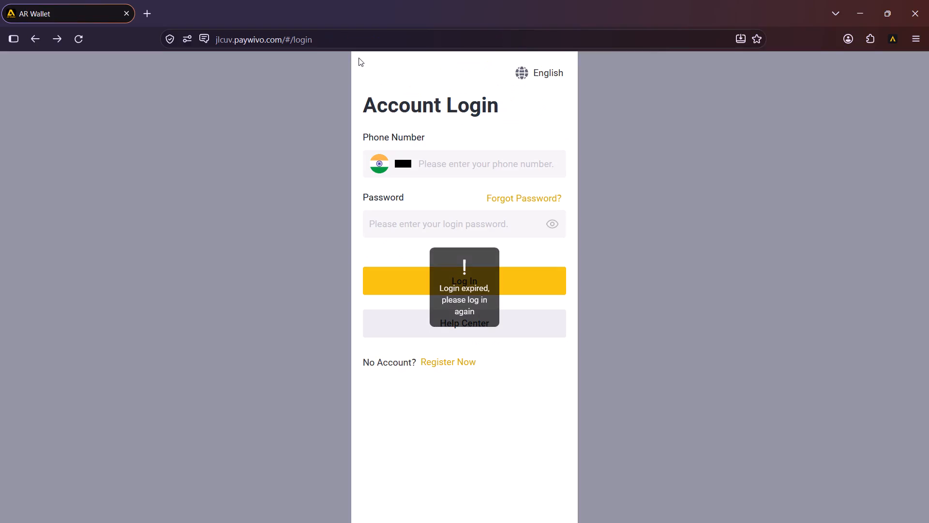
left_click(418, 151)
left_click(432, 202)
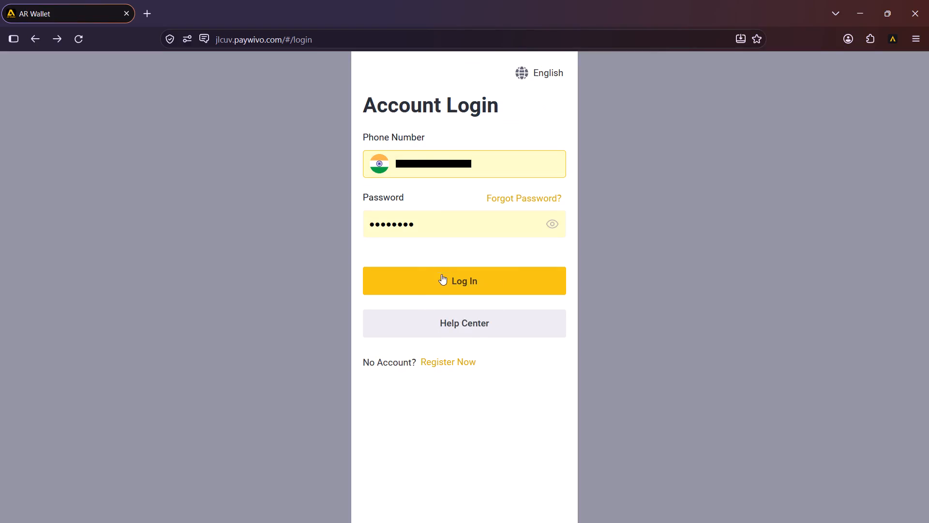
left_click(442, 285)
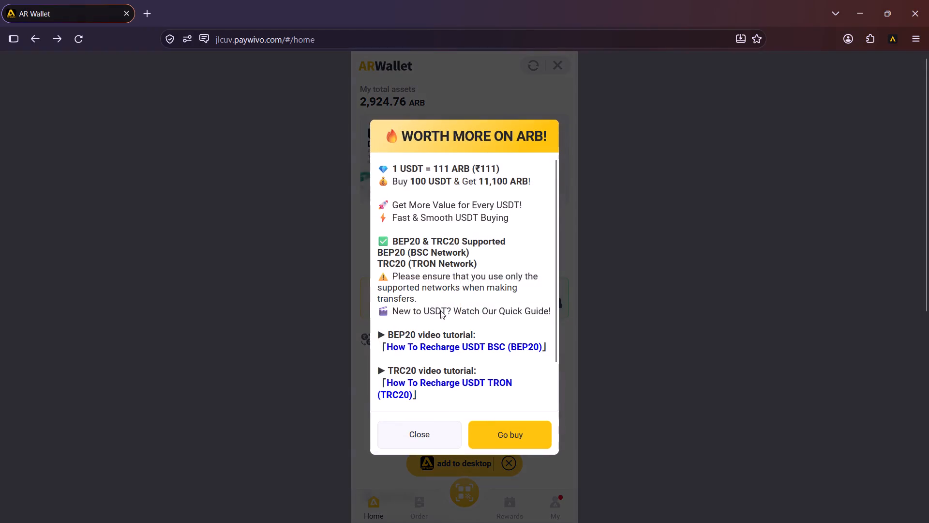
Dismiss all the notice pop-ups on the AR Wallet home page.
left_click(430, 443)
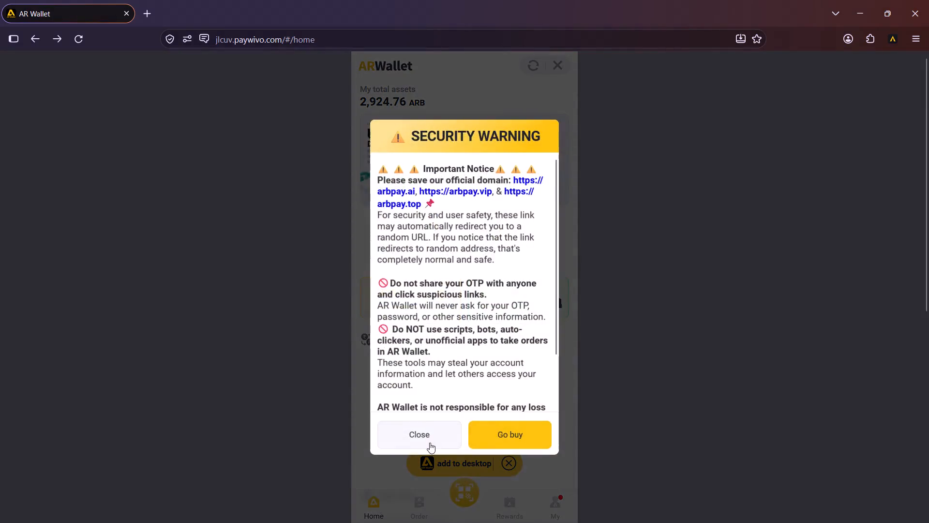
left_click(430, 443)
left_click(420, 428)
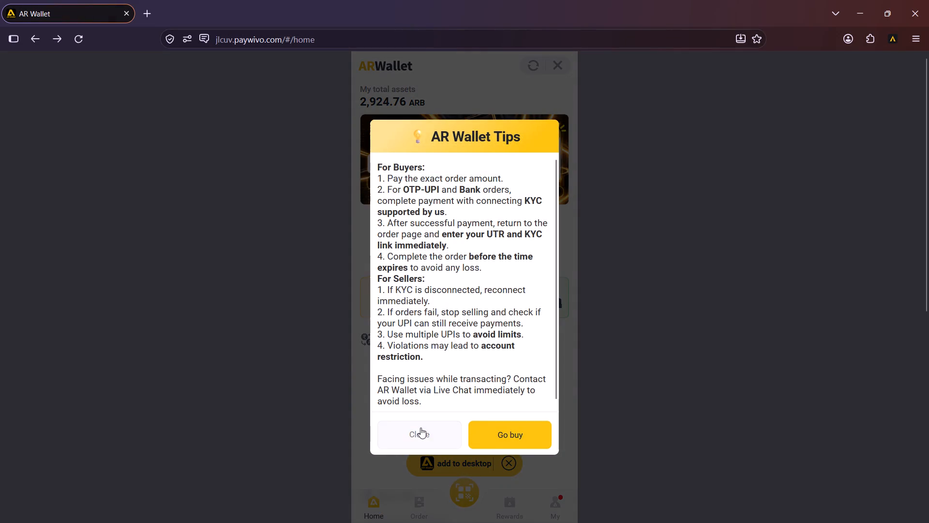
left_click(420, 428)
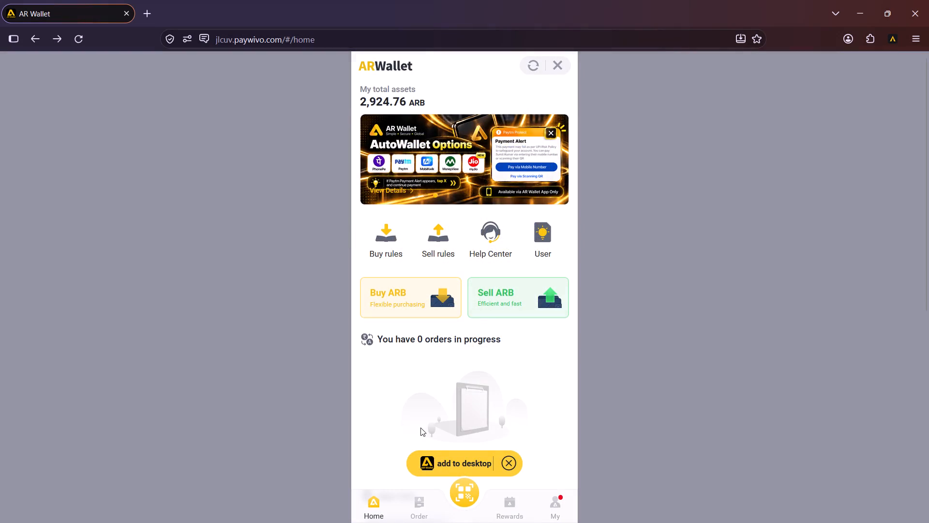
Open the Sell ARB page, accept the selling instructions and view the payment methods offered for a sale.
left_click(510, 298)
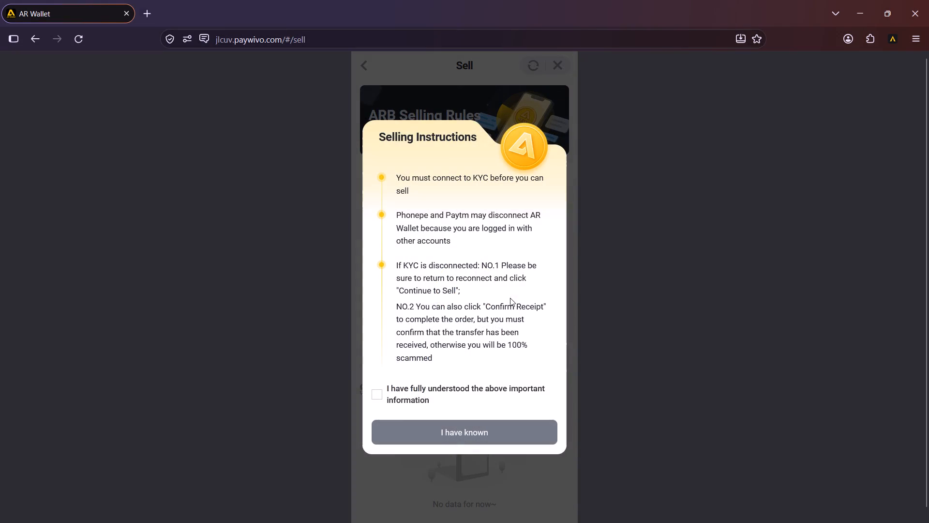
left_click(375, 400)
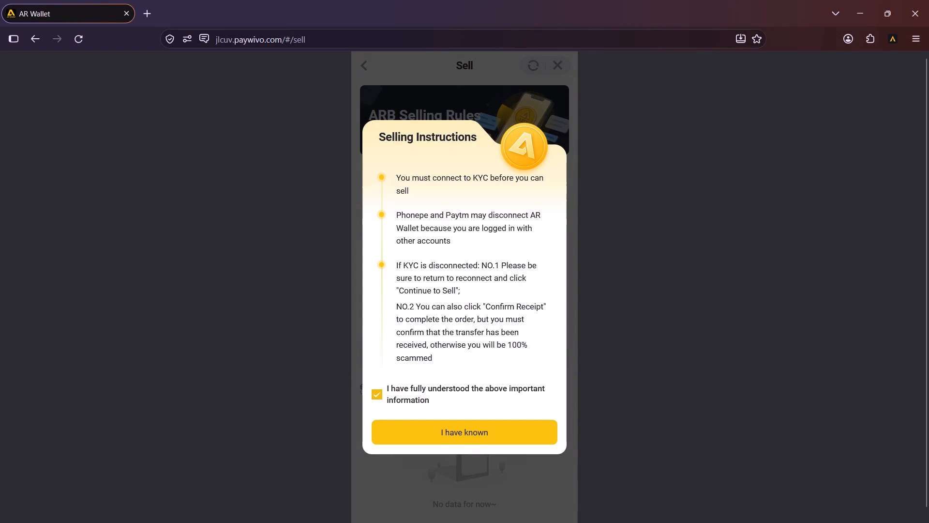
left_click(451, 431)
left_click(484, 201)
left_click(464, 243)
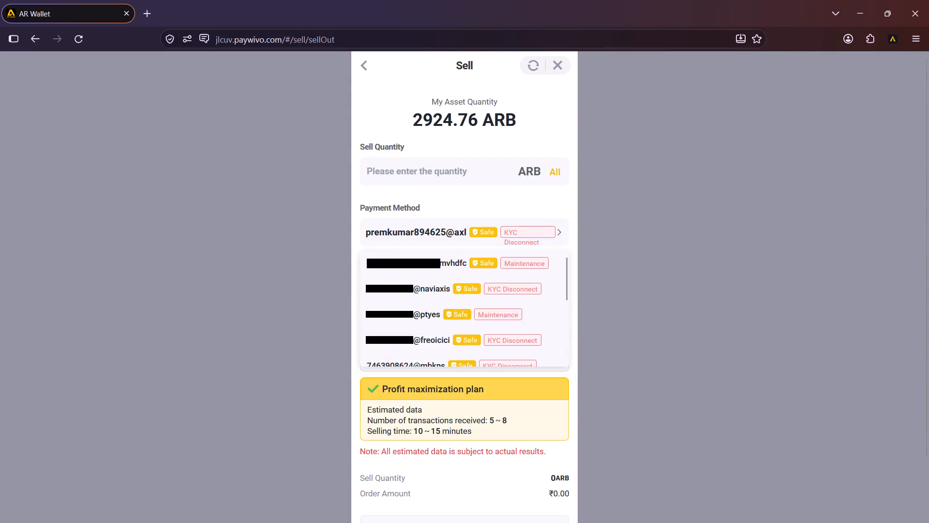
Close the Firefox window with AR Wallet.
left_click(928, 0)
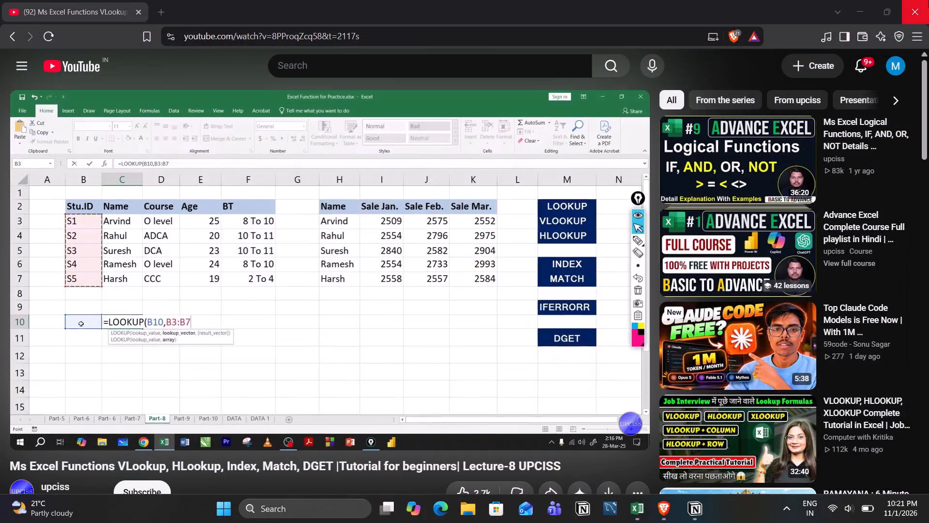
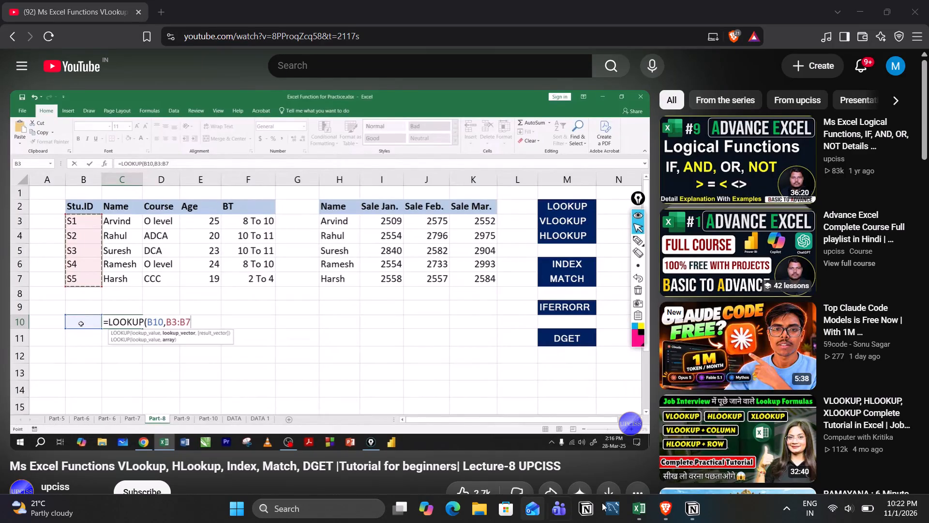
Switch to Notion and look over the Advance Excel notes around the Time and Text Related Functions table.
left_click(666, 512)
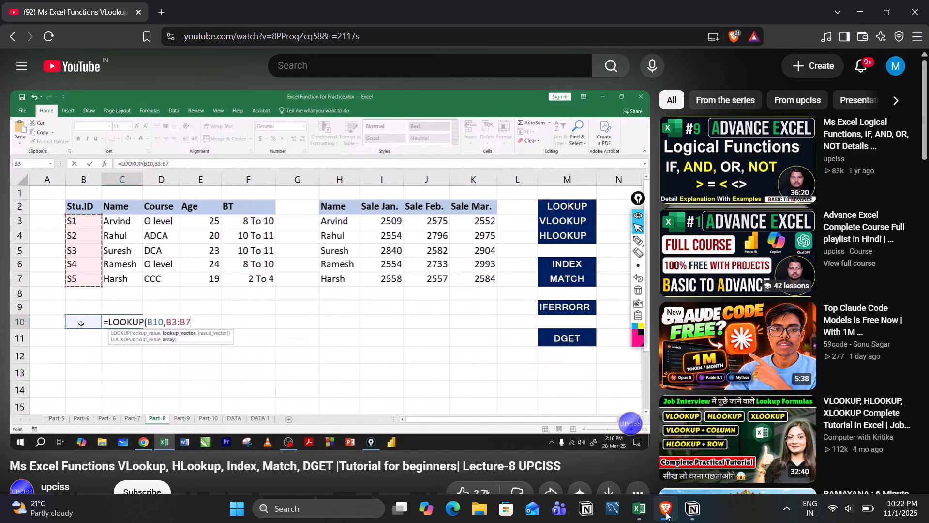
left_click(703, 510)
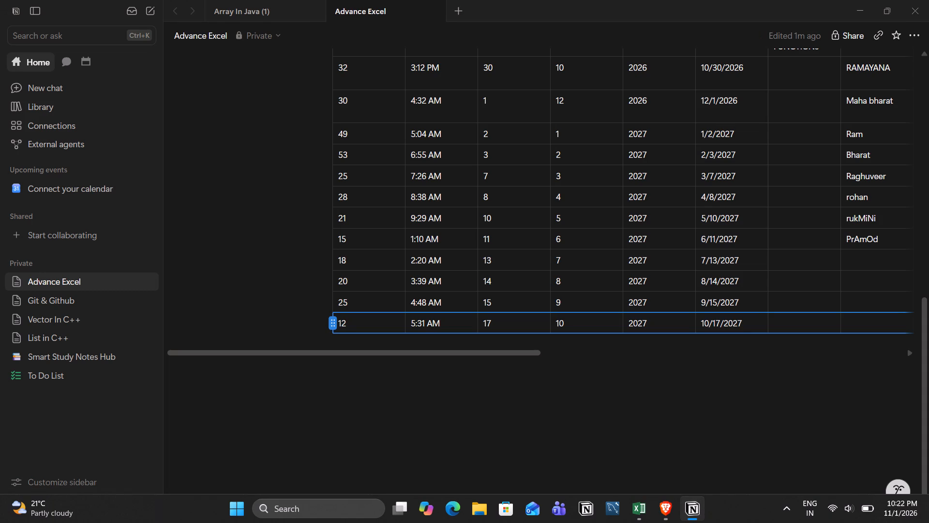
scroll(616, 257, "left", 7)
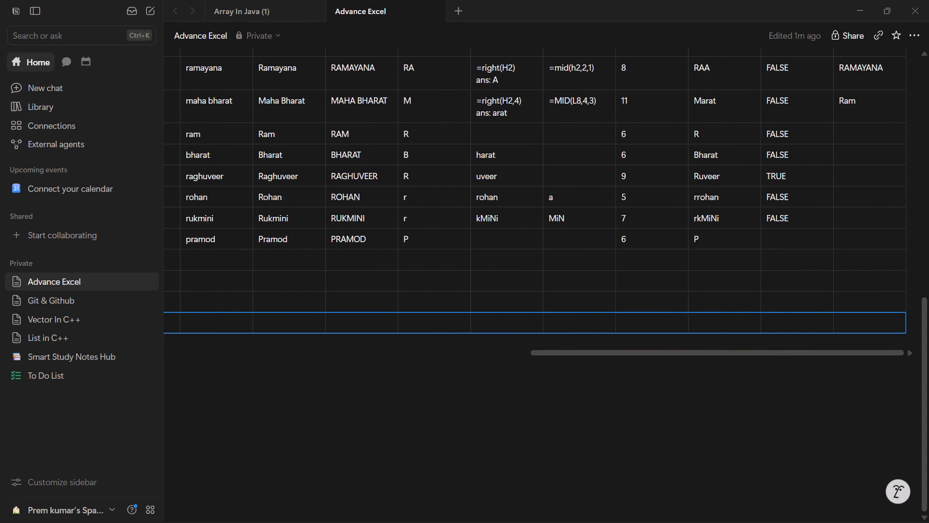
scroll(616, 257, "up", 3)
scroll(616, 257, "right", 3)
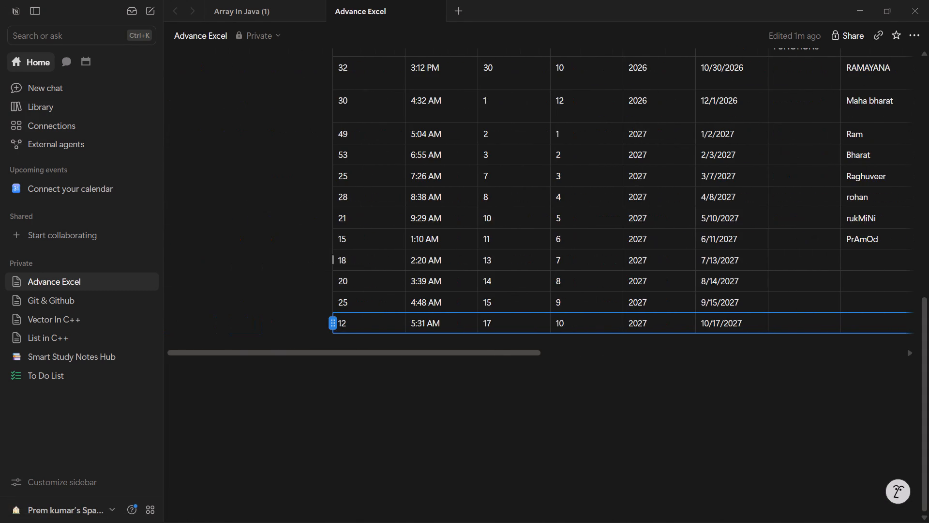
scroll(616, 257, "up", 3)
left_click(505, 255)
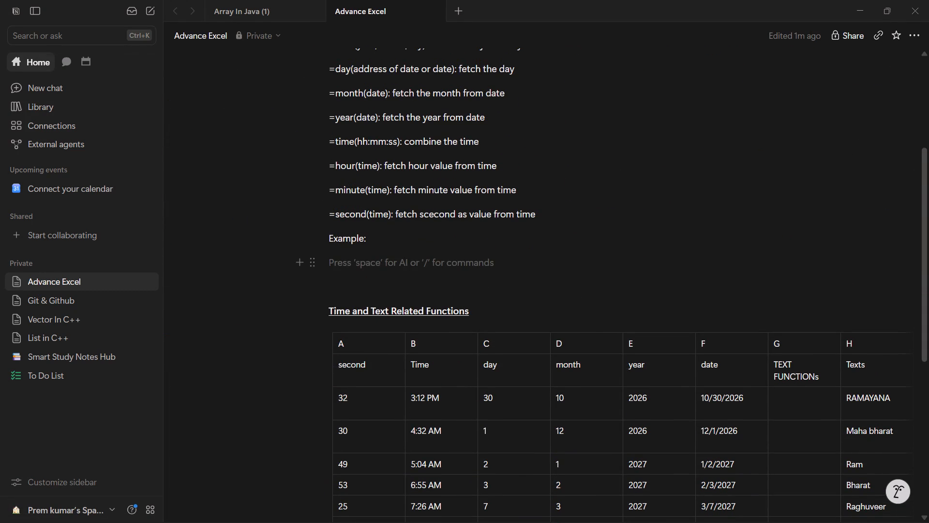
left_click(489, 280)
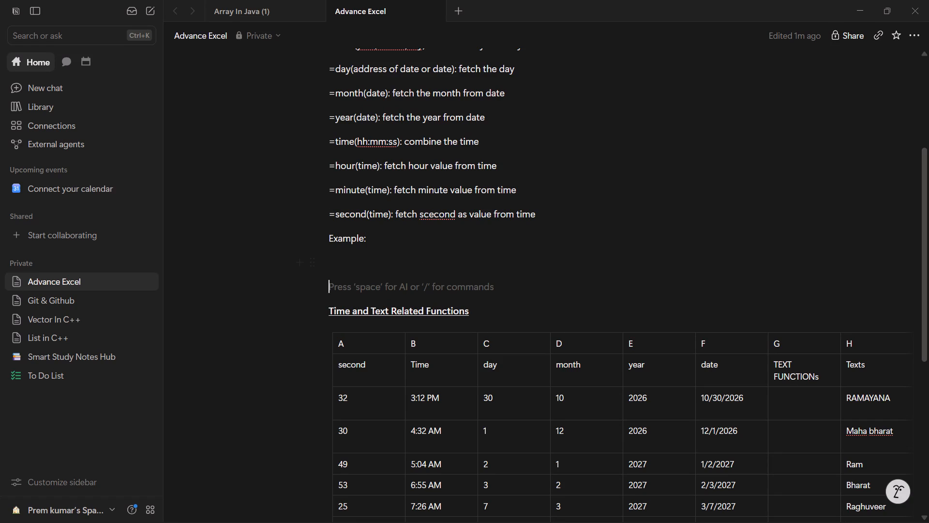
left_click(421, 257)
scroll(405, 294, "down", 1)
left_click(312, 268)
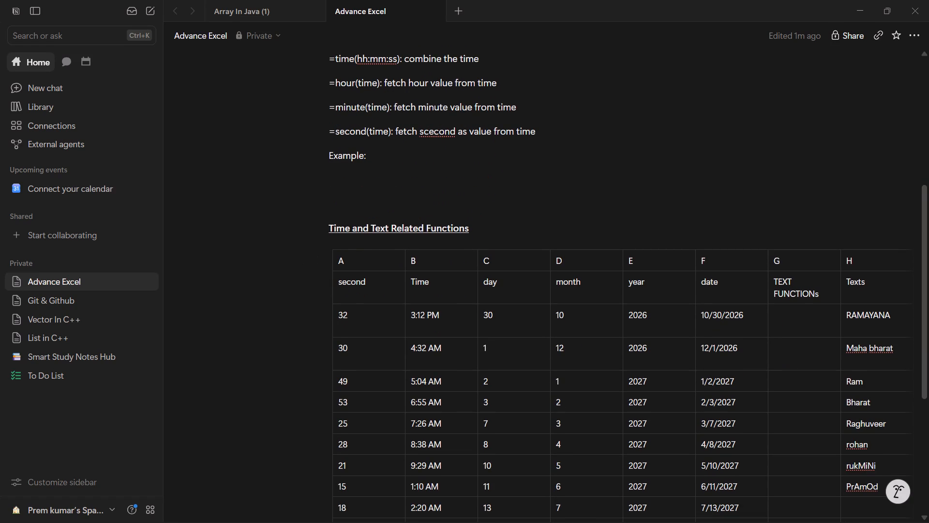
Add the line "Some Important Functions:" below the Time and Text Related Functions table.
left_click(301, 266)
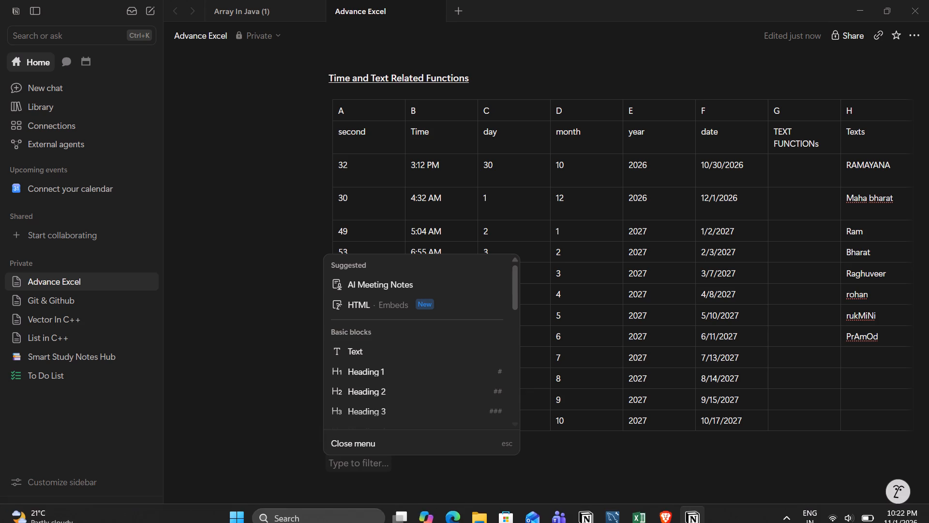
left_click(467, 482)
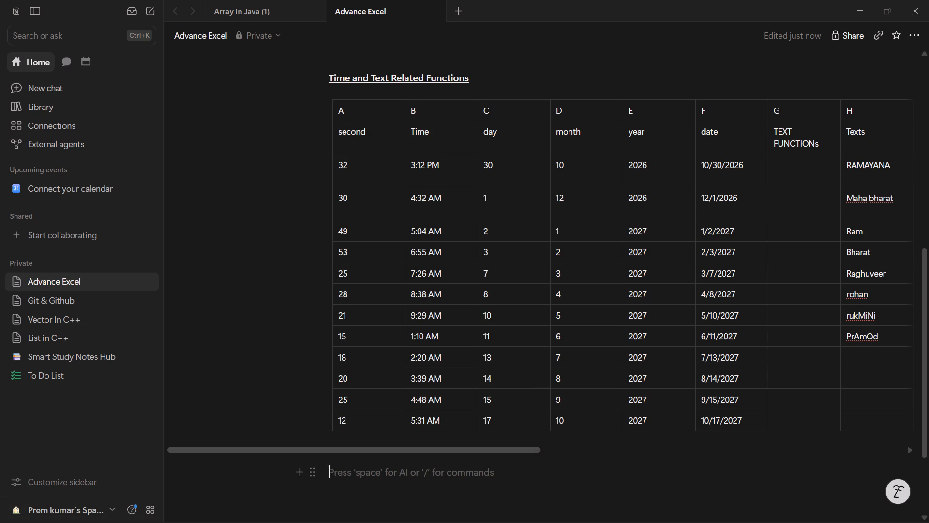
scroll(461, 483, "down", 2)
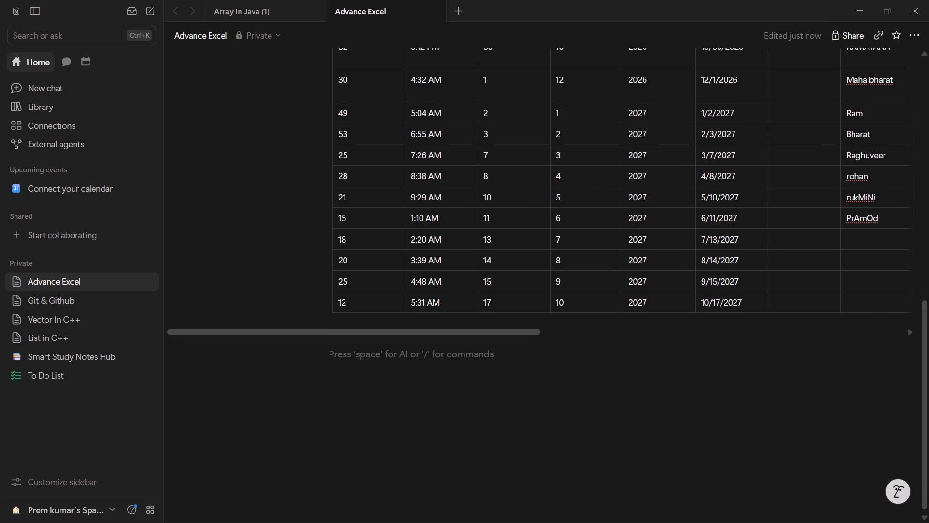
type("Sm")
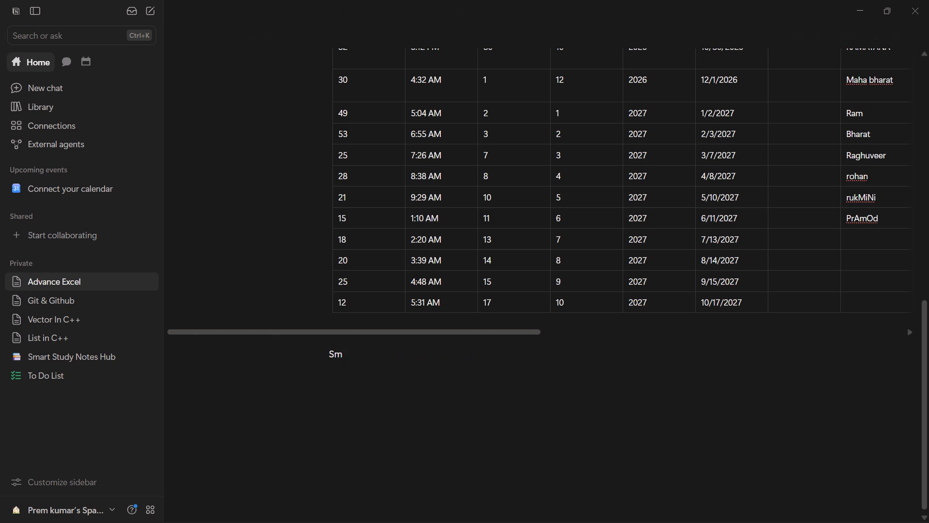
key("BackSpace")
type("ome Impor")
type("tn")
key("BackSpace")
type("ant Functions")
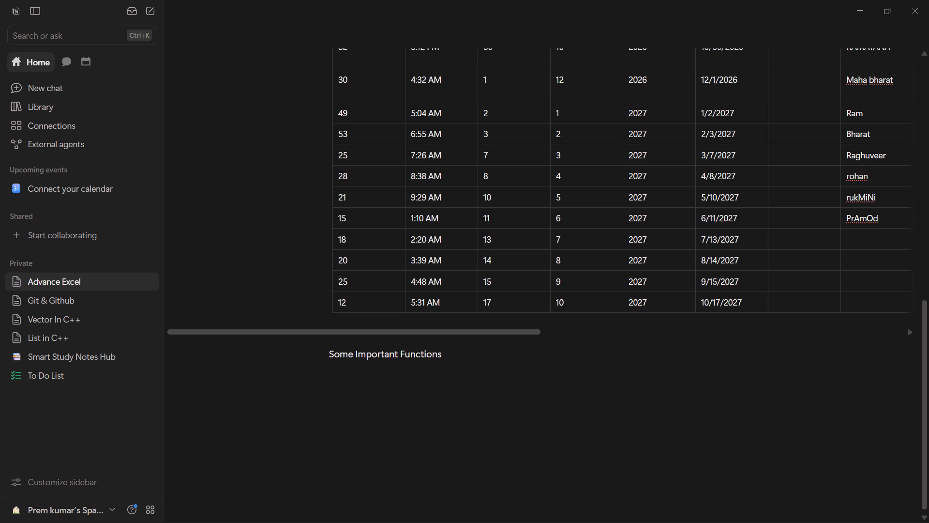
key("shift+colon")
key("Return")
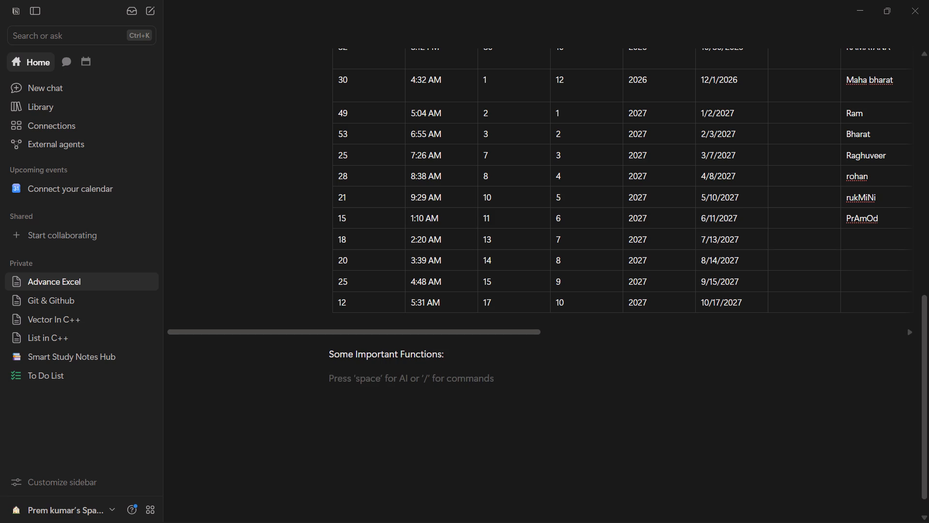
Enter "lookup()" on the line under "Some Important Functions:".
type("vlook")
key("BackSpace")
key("BackSpace")
key("BackSpace")
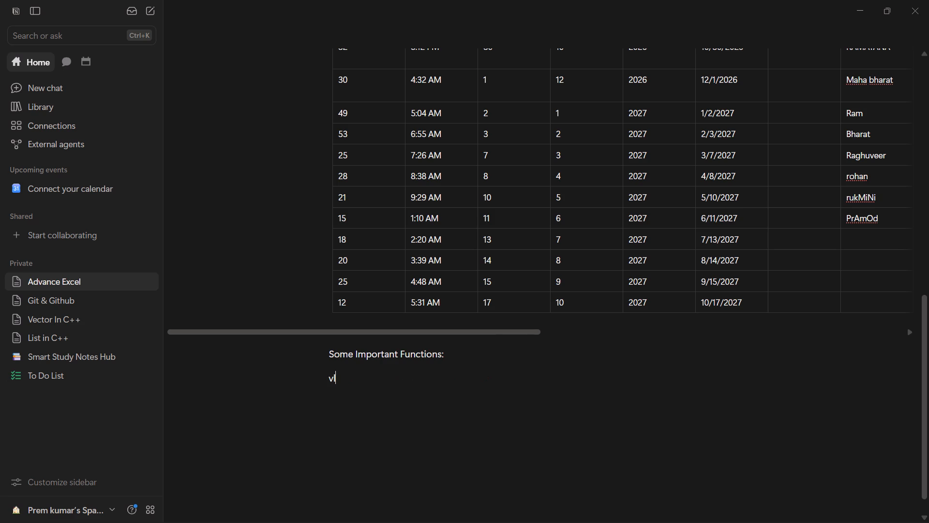
key("BackSpace")
key("BackSpace")
type("look")
type("up")
type("()")
Switch to the YouTube tutorial in Brave and play the video from about 1:17.
key("alt+Tab")
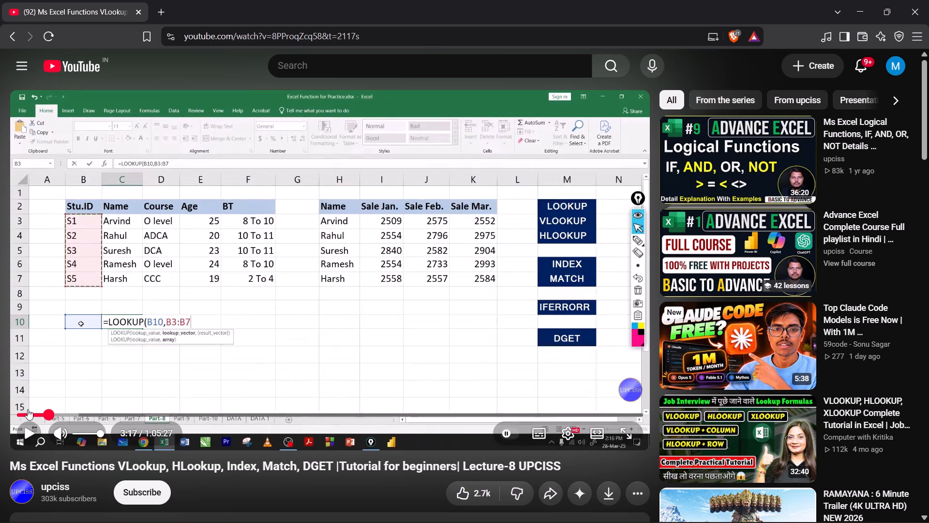
left_click(29, 410)
left_click(133, 349)
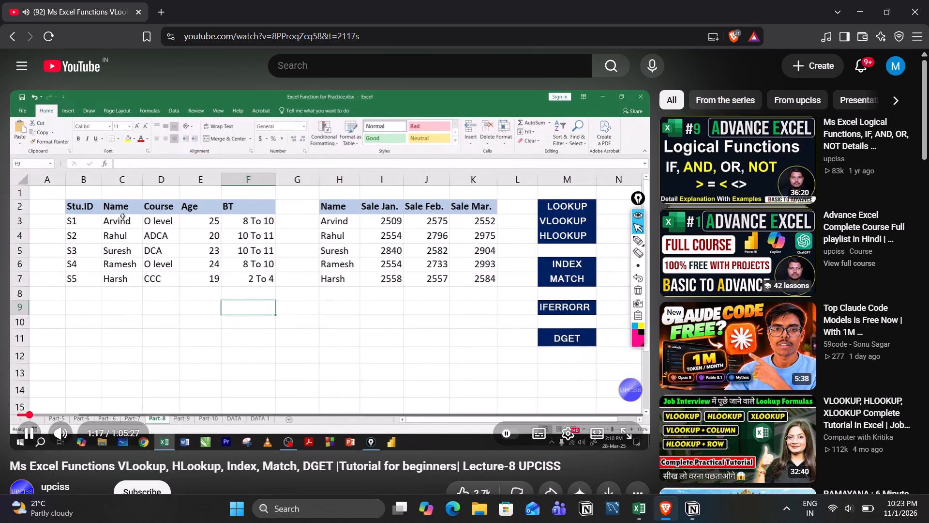
Arrange the windows side by side, with the Notion notes on the right half and the YouTube tutorial on the left.
left_click(644, 512)
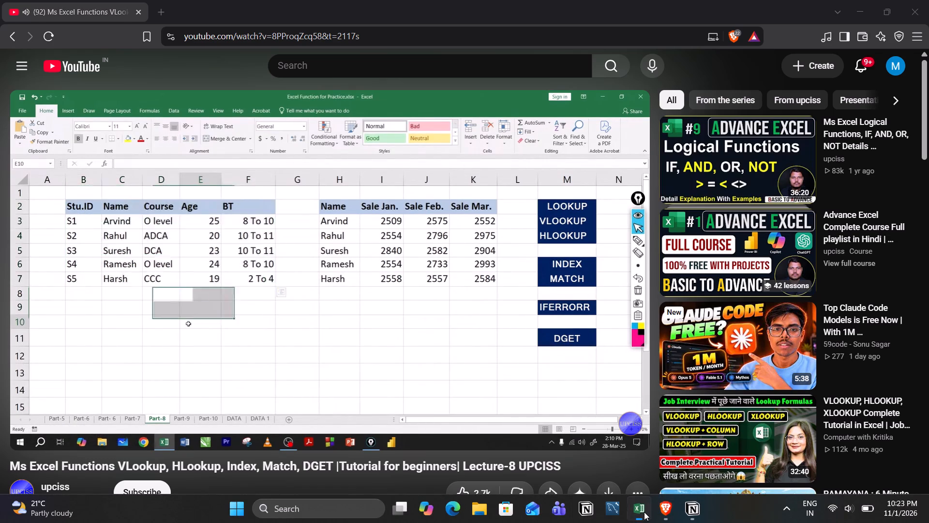
left_click(644, 512)
left_click(699, 511)
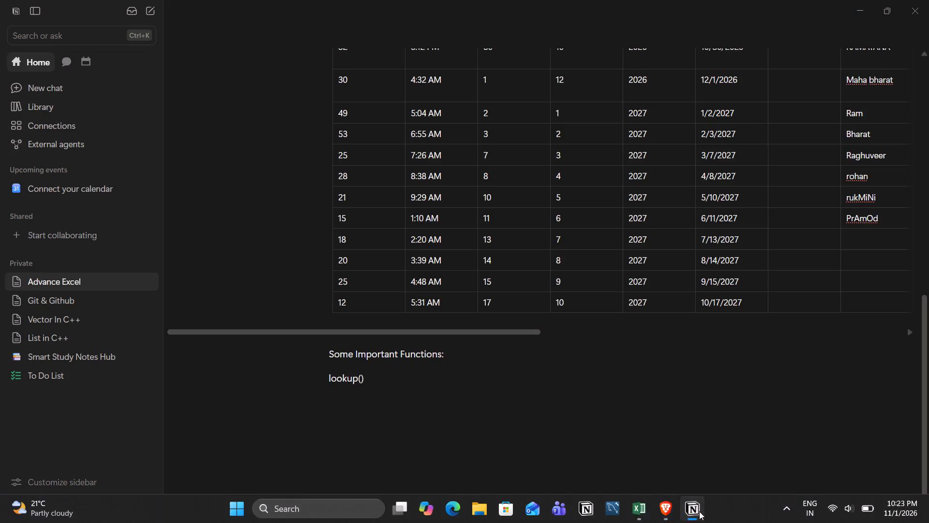
key("super+Right")
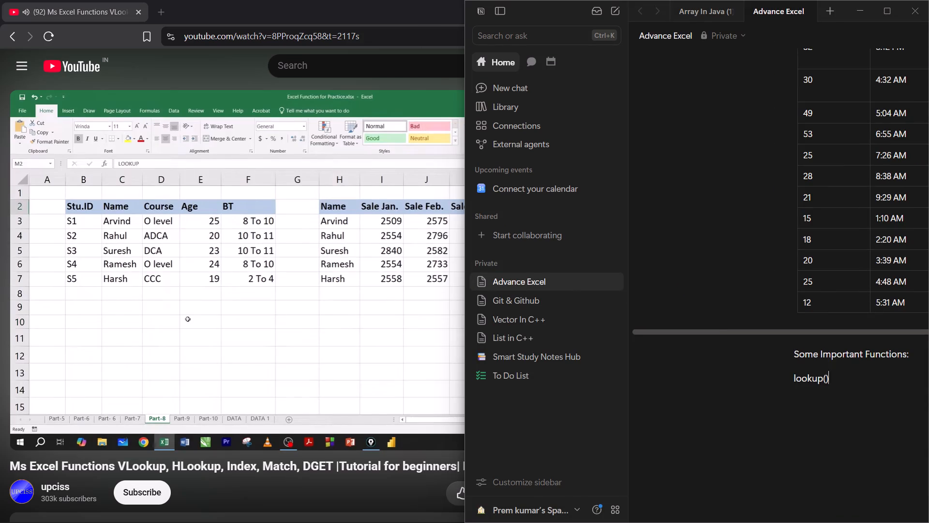
left_click(269, 222)
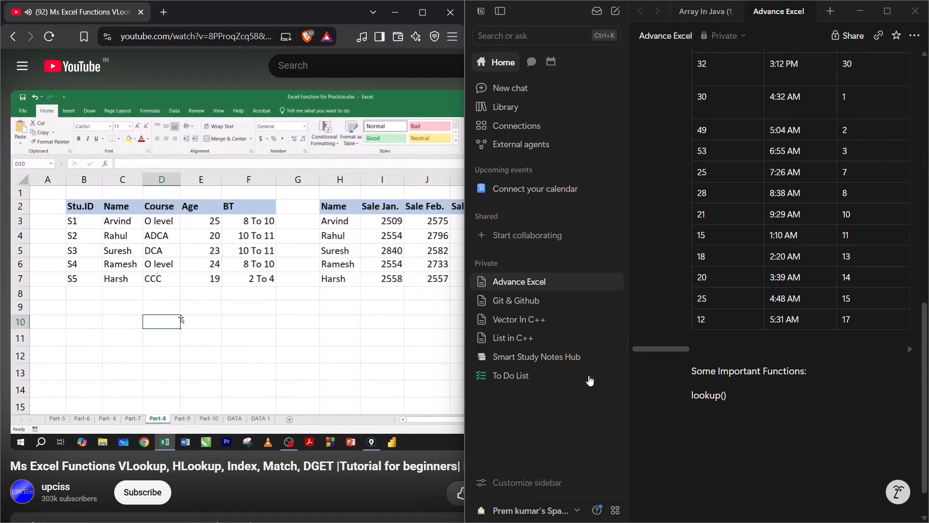
Extend the "lookup()" line in the notes with the description ": We use this function to find values".
left_click(737, 397)
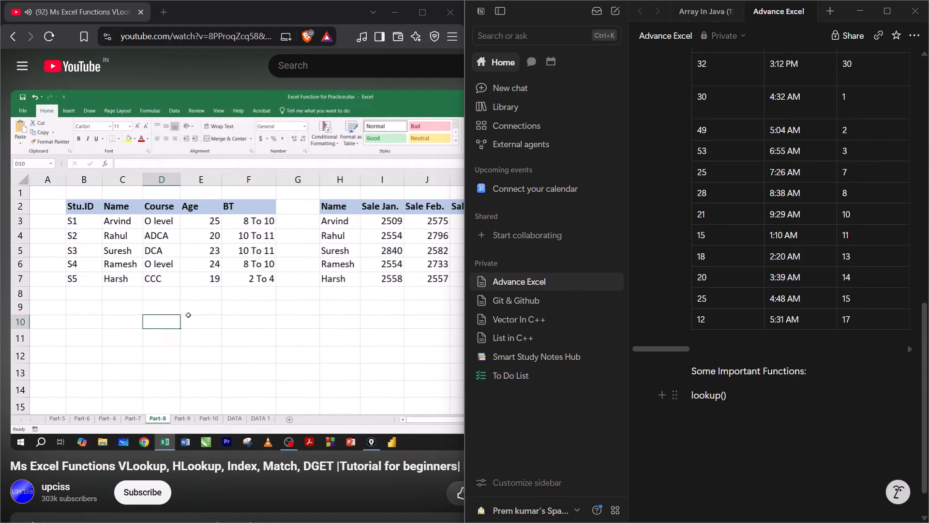
type(":")
key("space")
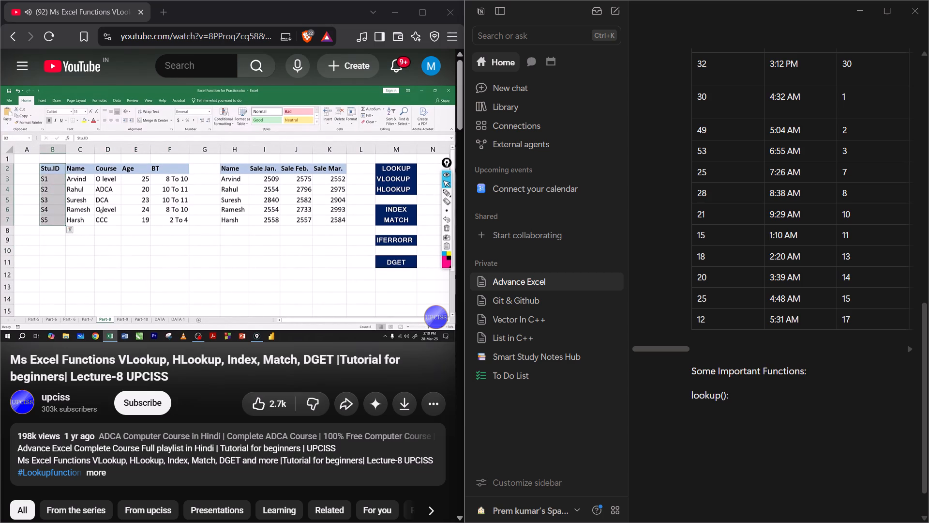
type("fin")
key("BackSpace")
key("BackSpace")
key("BackSpace")
type("We use t")
type("his")
key("space")
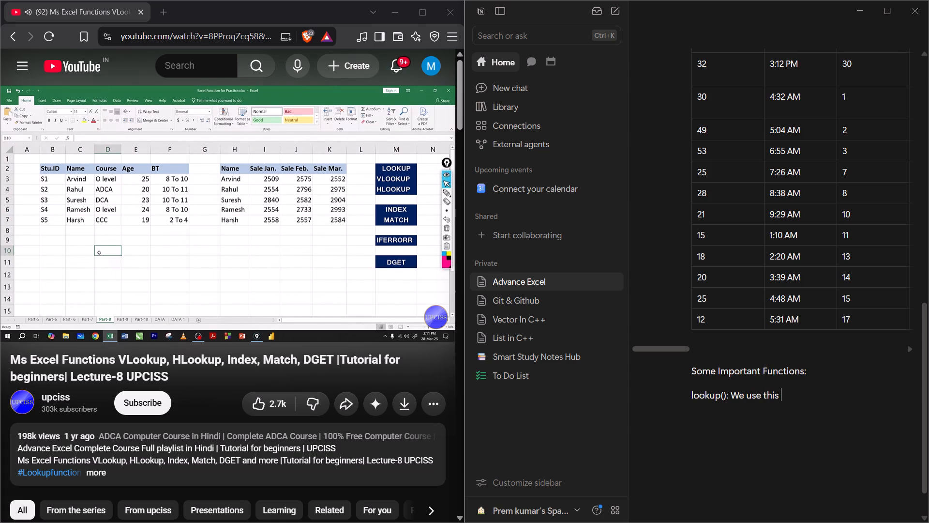
type("function")
key("space")
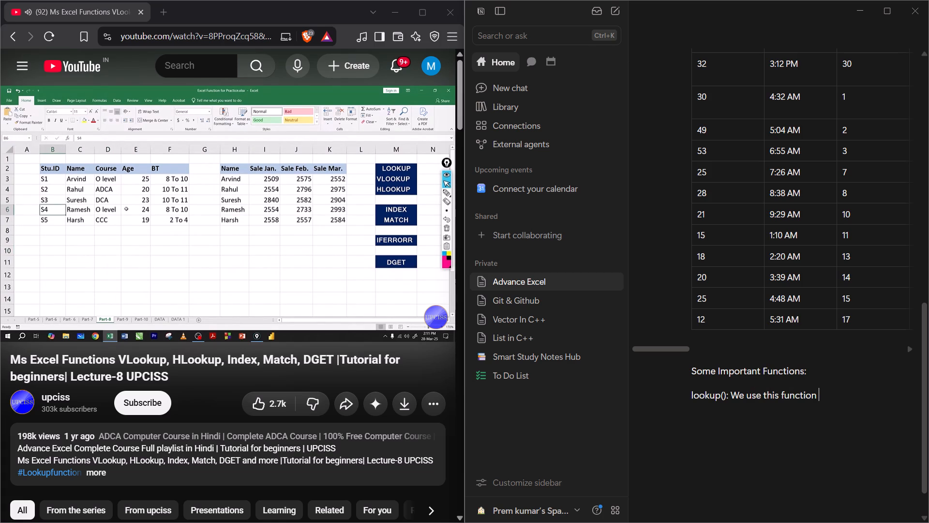
type("to find")
key("space")
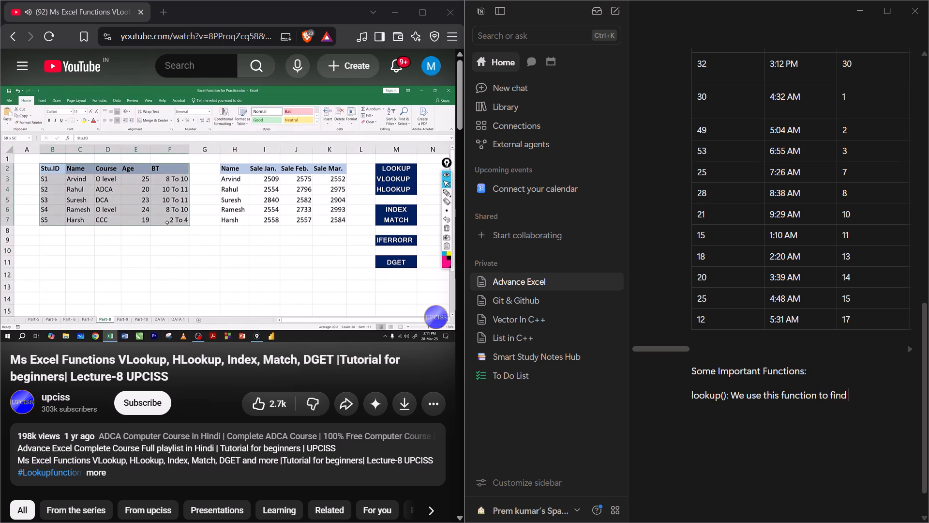
type("values")
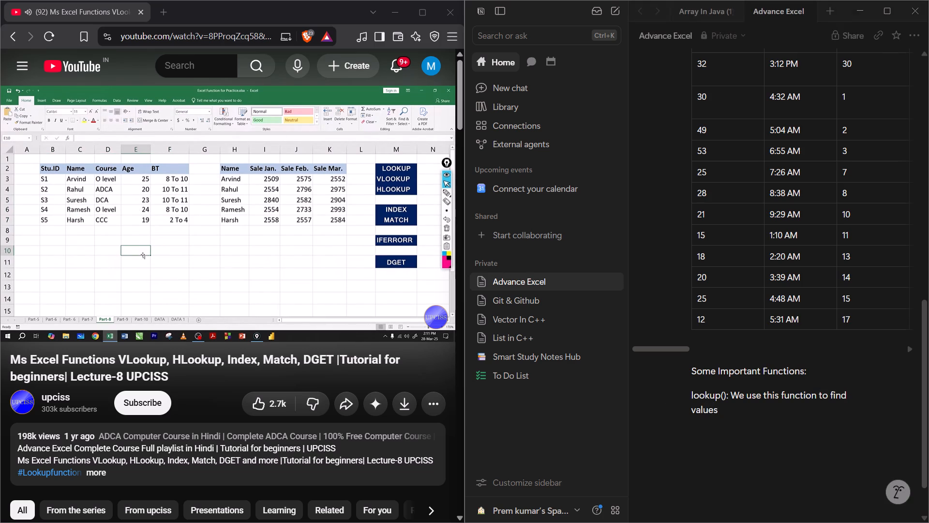
Begin the function's syntax on a new line below the description with "lookup(lookup value,".
left_click(732, 412)
key("Return")
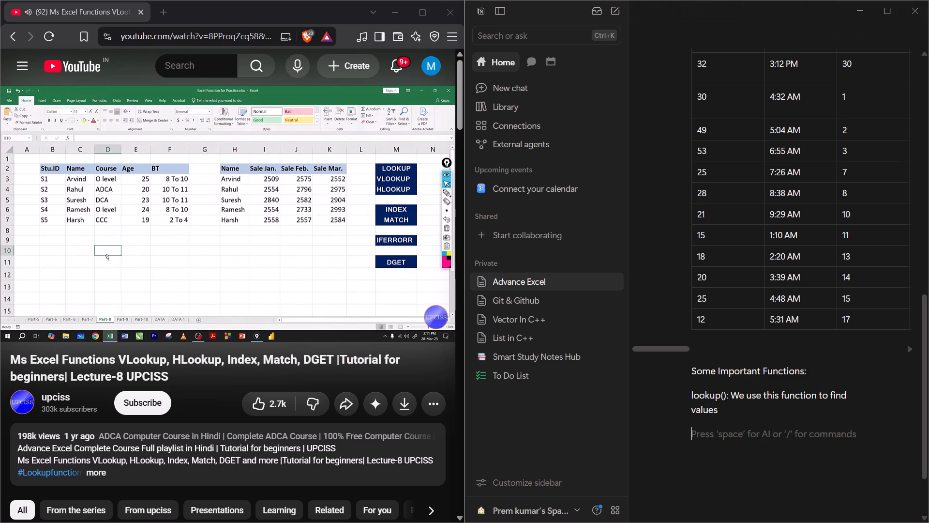
type("look")
type("up")
key("shift+parenleft")
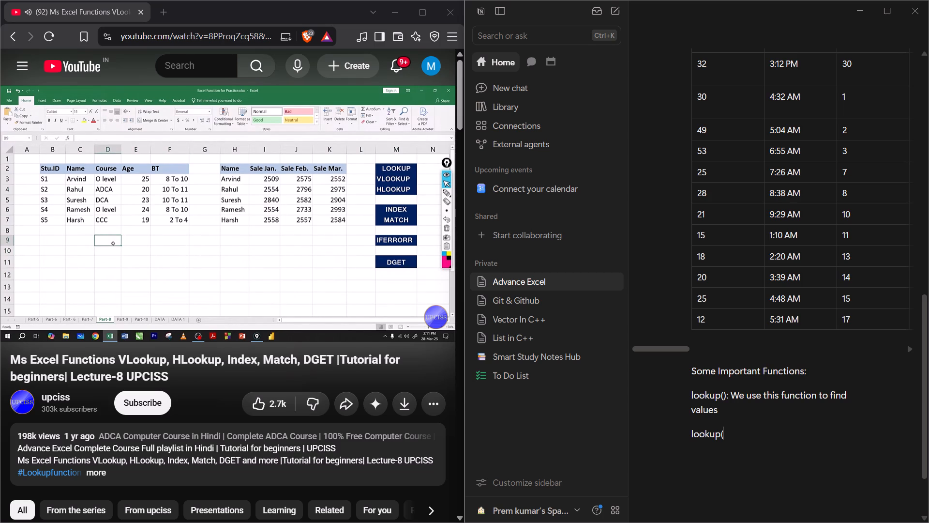
type("lok")
key("BackSpace")
type("okup")
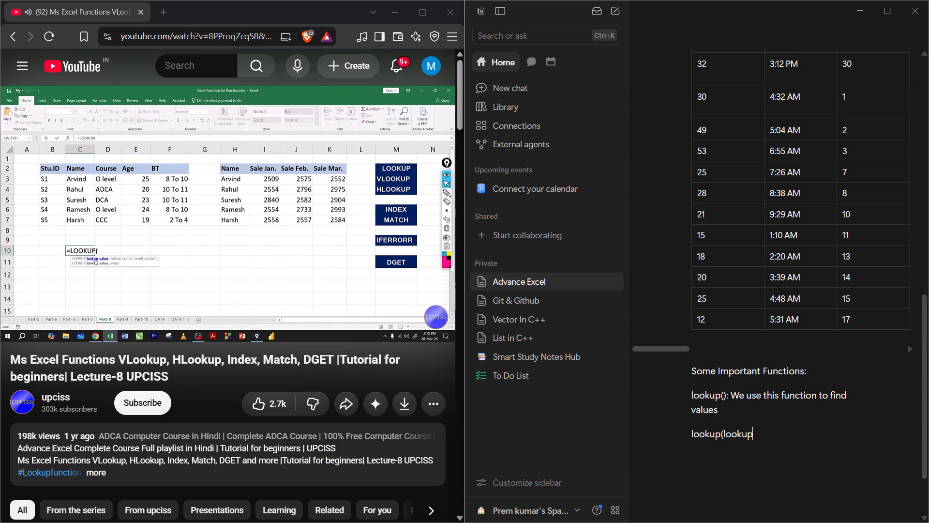
key("space")
type("value")
key("comma")
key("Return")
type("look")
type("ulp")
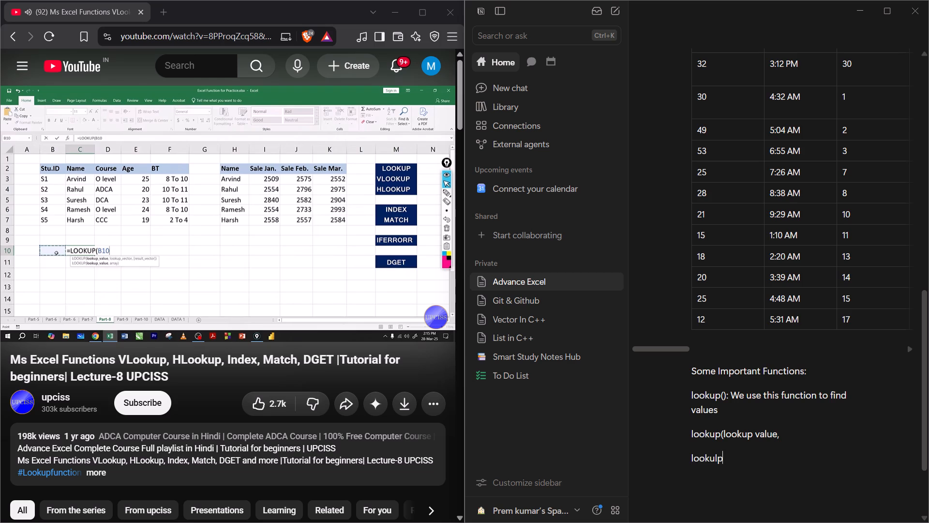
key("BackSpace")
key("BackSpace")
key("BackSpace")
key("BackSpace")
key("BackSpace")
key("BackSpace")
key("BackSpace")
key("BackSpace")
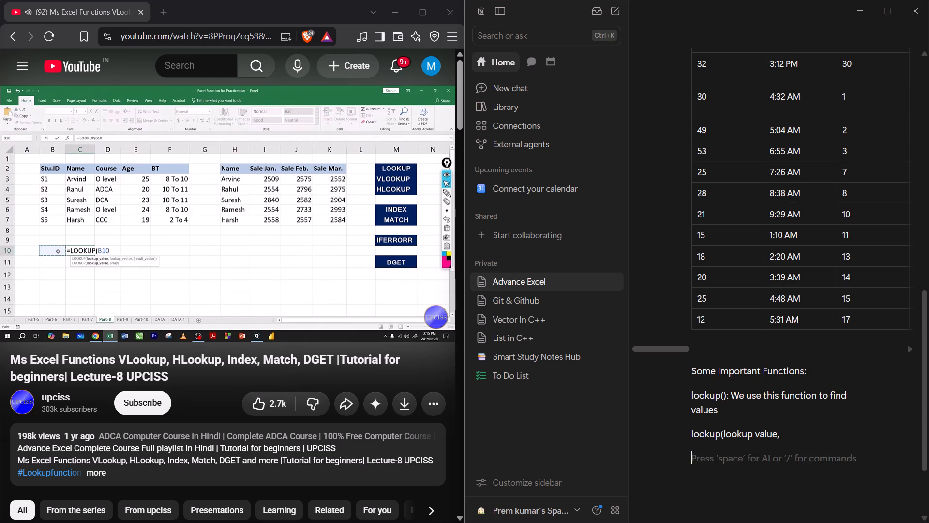
Continue the unfinished syntax line in the notes with the second argument, "lookup vector,".
key("space")
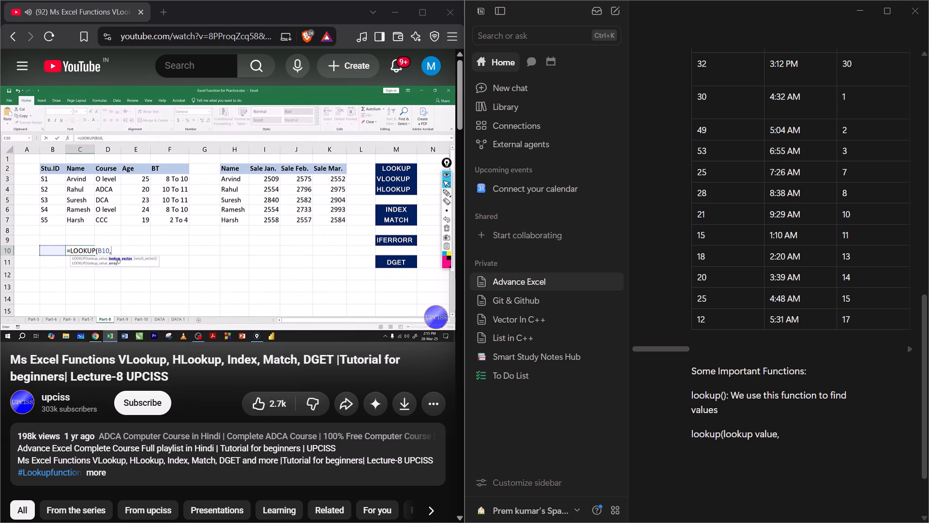
type("look")
type("up")
type("ve")
key("BackSpace")
key("BackSpace")
key("space")
type("vec")
type("tor")
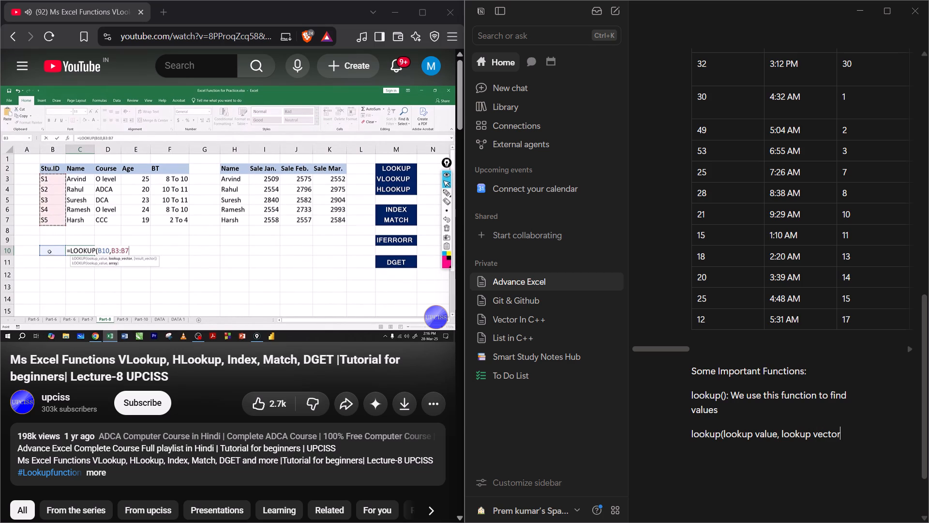
key("comma")
Add the optional argument "[result vector]" in square brackets at the end of the lookup syntax line.
key("bracketleft")
key("bracketright")
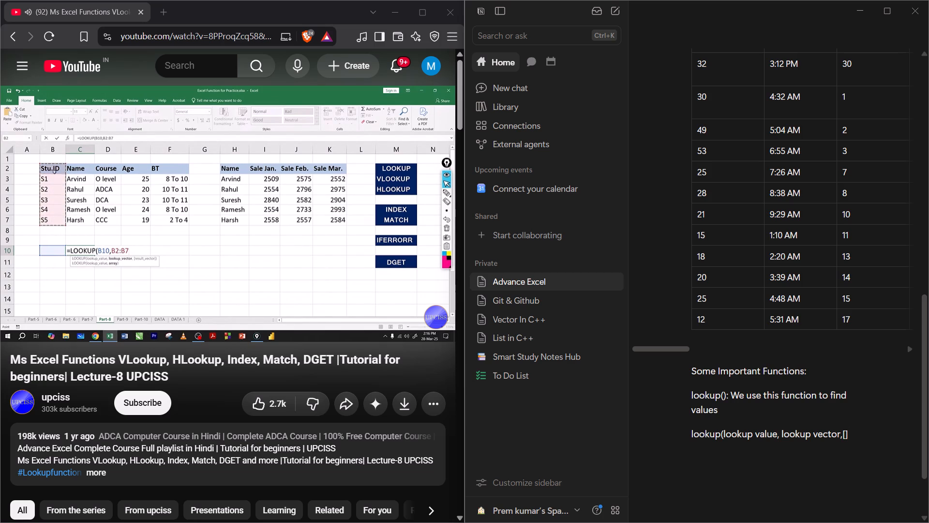
key("Left")
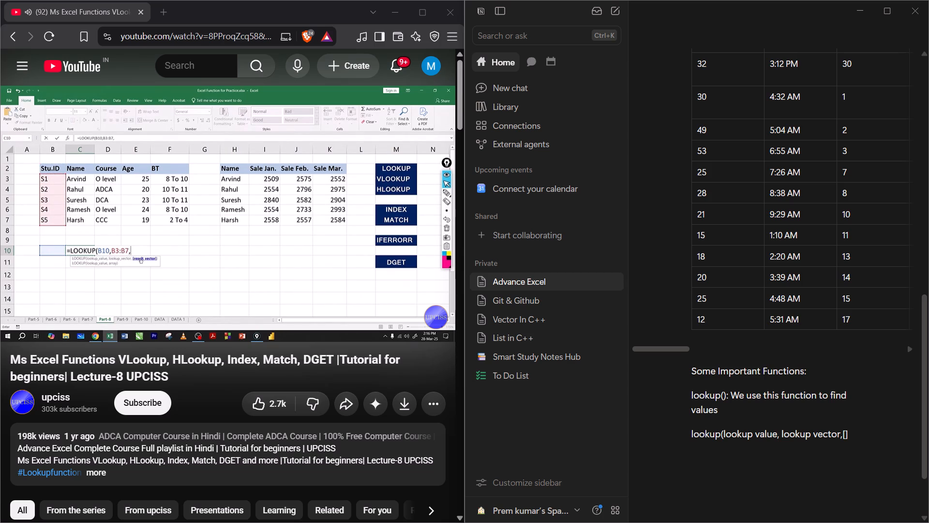
type("result")
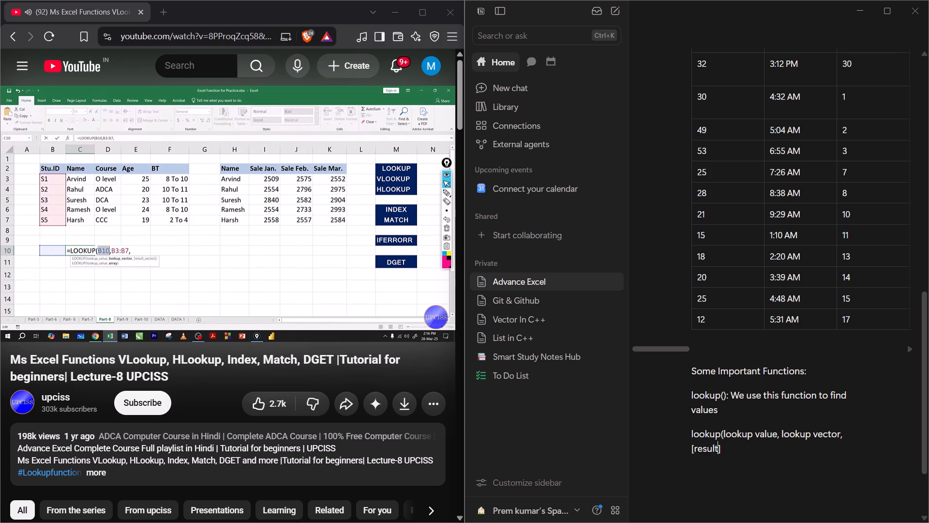
key("space")
type("vector")
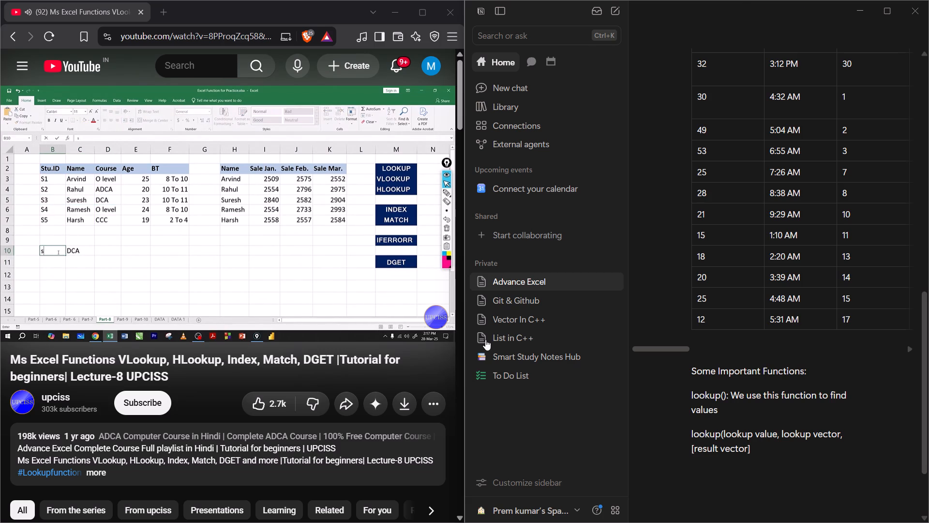
Switch to Brave and pause the tutorial video.
left_click(271, 255)
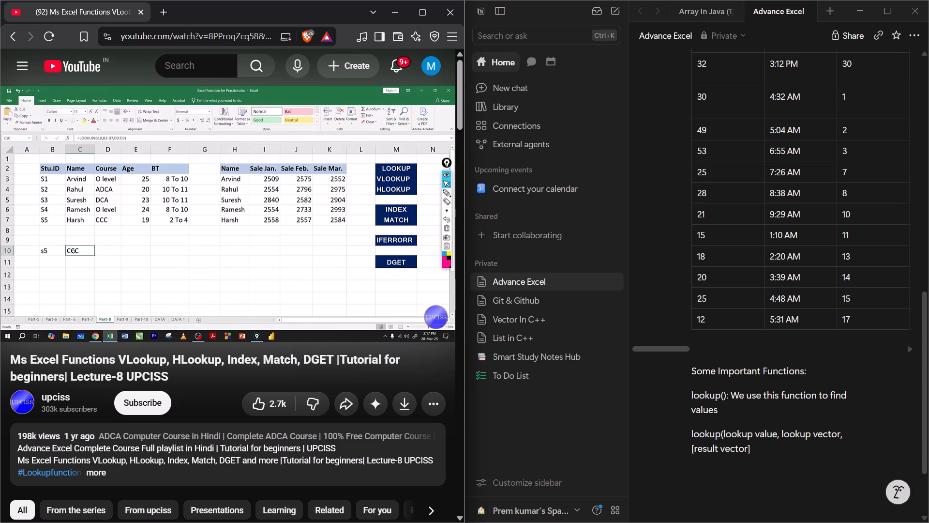
Return to the Notion notes and finish the lookup syntax with a closing parenthesis after "[result vector]".
left_click(762, 455)
key("shift+parenright")
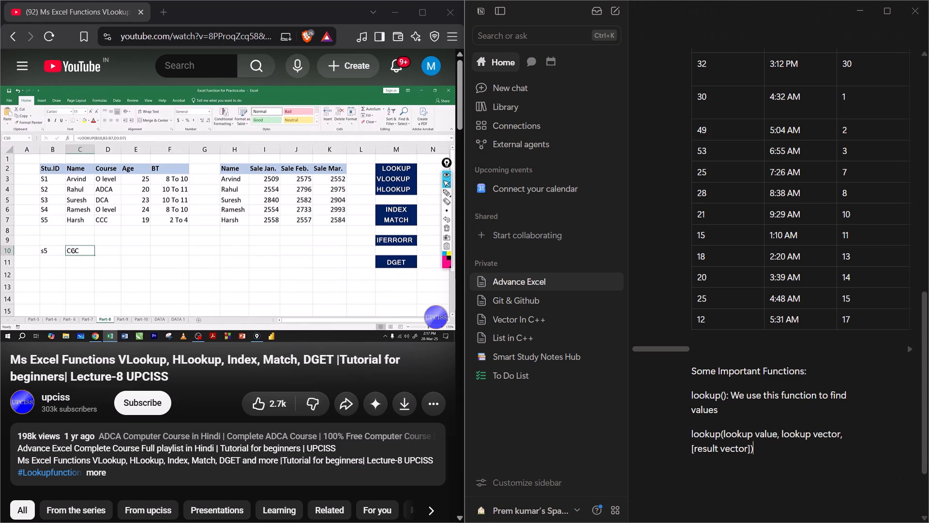
Add a new line below the syntax explaining the first argument: "lookup value me hum index ka no. likhenge".
key("Return")
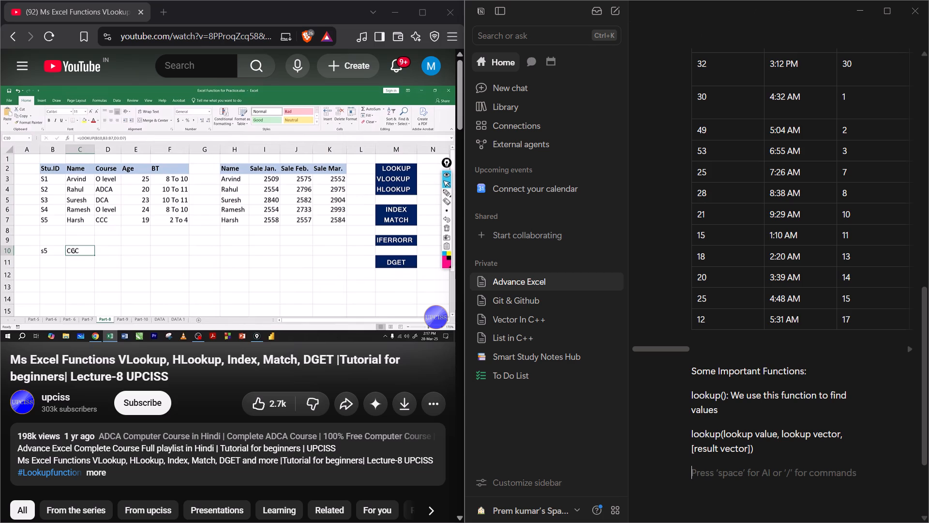
type("look")
type("up")
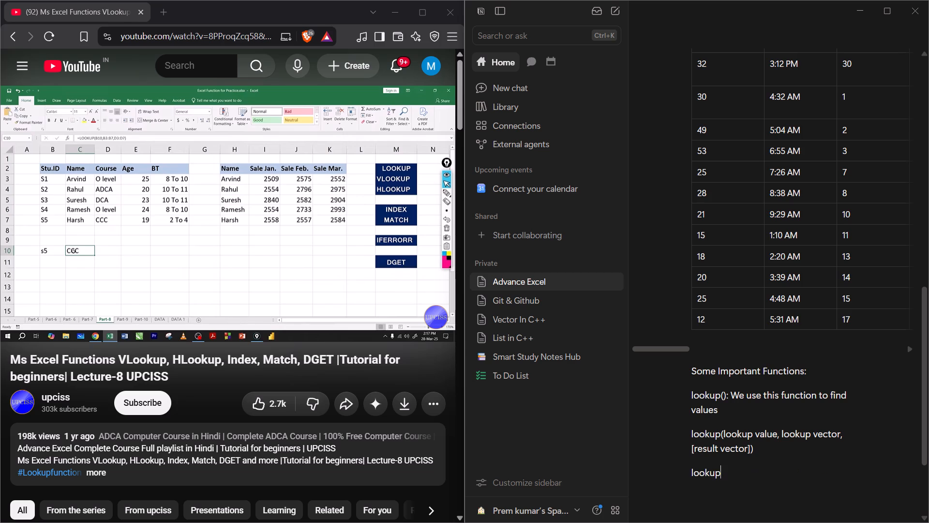
key("space")
type("value me")
key("space")
type("hum")
key("space")
type("in")
type("dex")
key("space")
type("ka")
key("space")
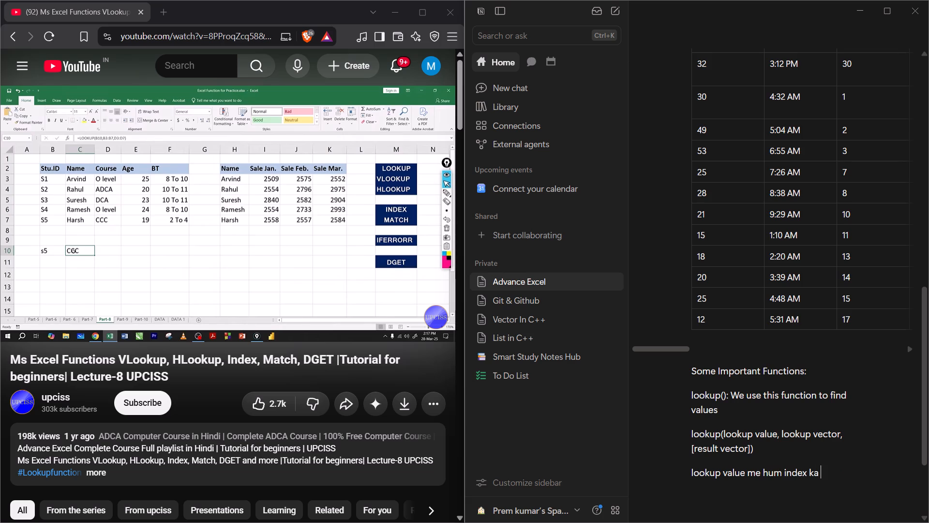
type("no. likheneg")
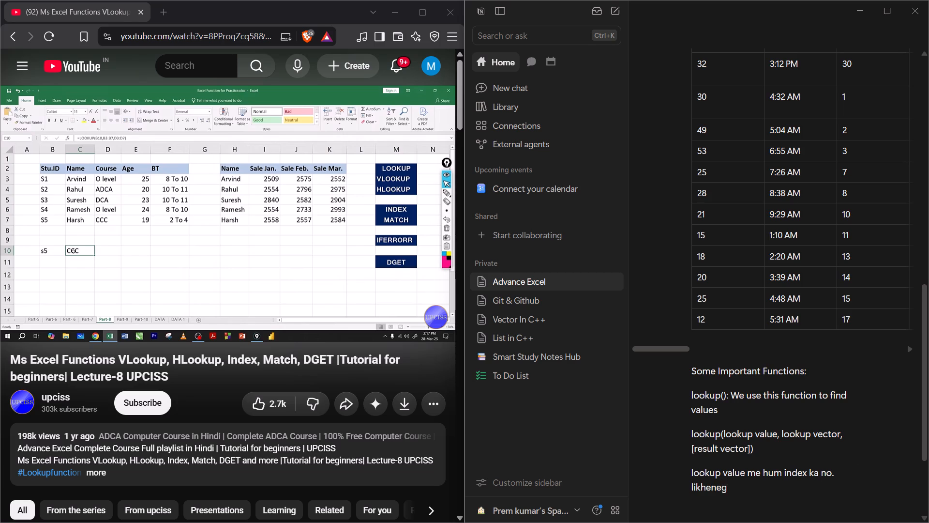
key("BackSpace")
key("BackSpace")
type("ge")
Add another line explaining the second argument: "lookup vector me range provide karenge".
key("Return")
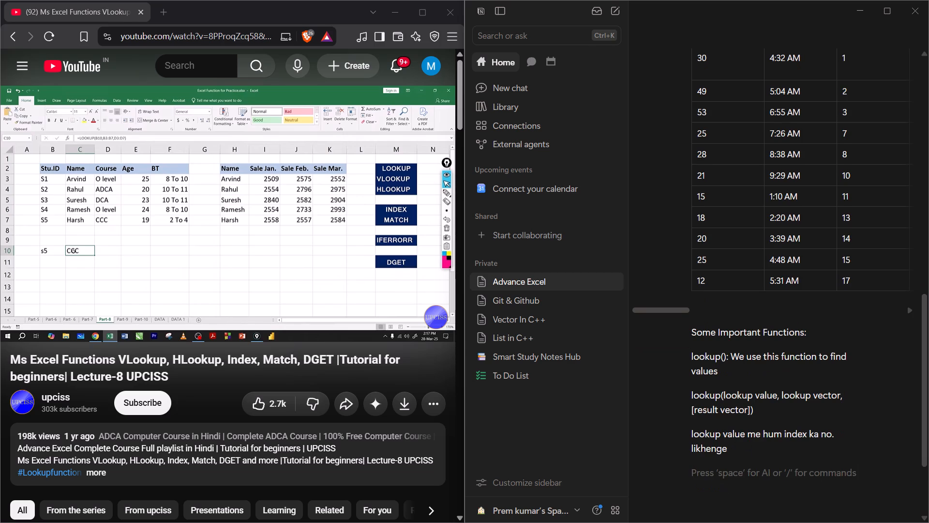
type("lookp")
key("BackSpace")
type("up")
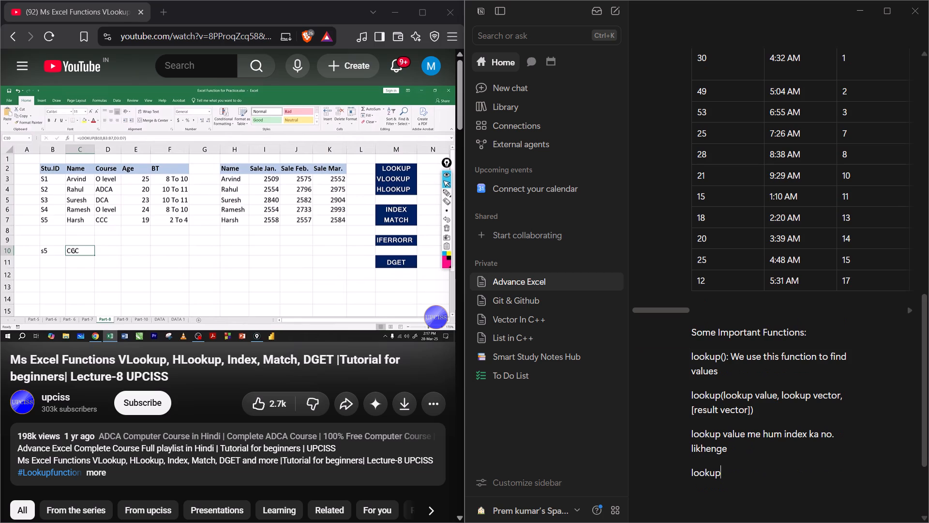
key("space")
type("veco")
key("BackSpace")
type("tor")
key("space")
type("e")
key("BackSpace")
type("me")
key("space")
type("range pro")
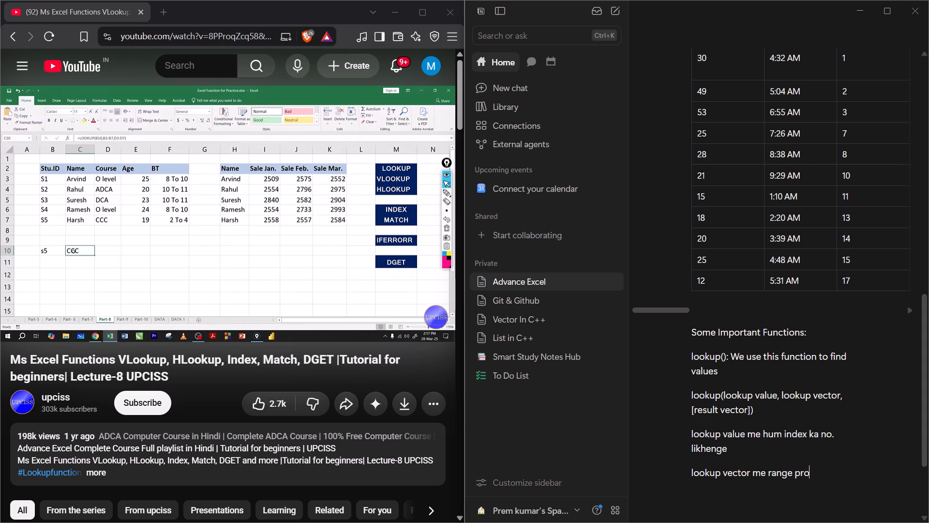
key("i")
key("BackSpace")
type("vide a")
key("BackSpace")
type("karenge")
Add a further line explaining the result argument: "lookup result me hume uss value kya result chahiye".
key("Return")
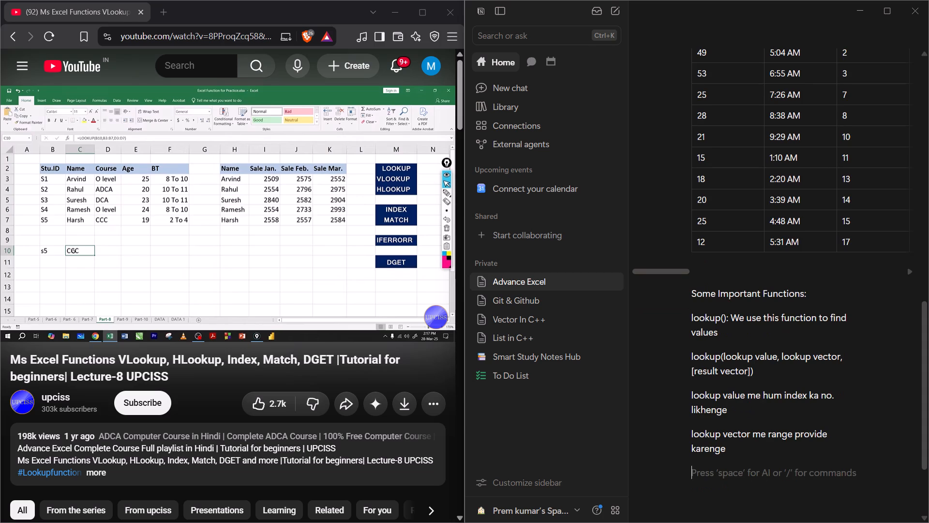
type("look")
type("up ru")
key("BackSpace")
type("esult me")
key("space")
type("hume")
key("space")
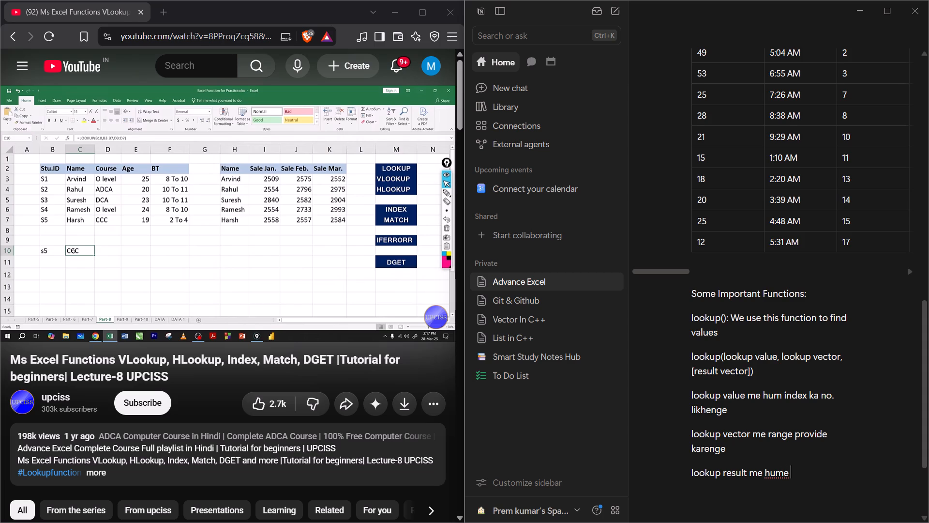
type("uss")
key("space")
type("values")
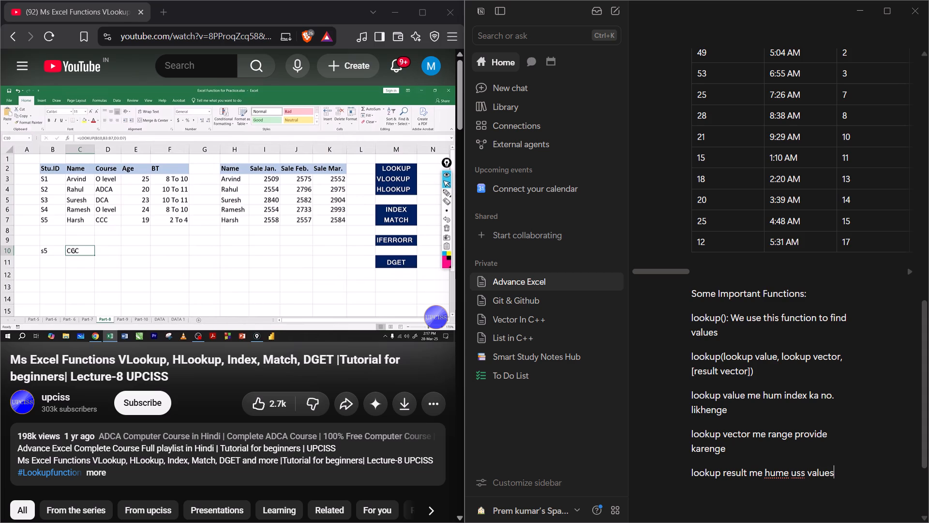
key("BackSpace")
key("space")
type("kya")
key("space")
type("resul")
type("t cha")
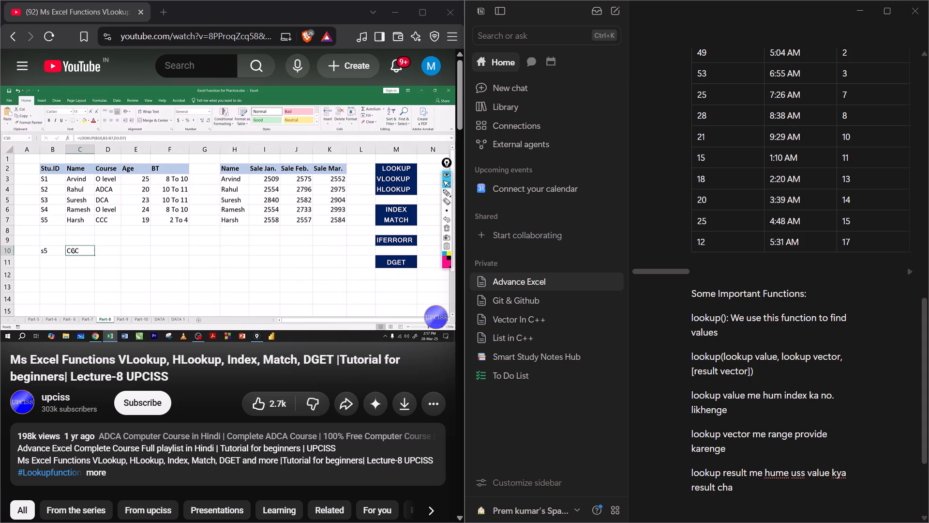
type("hite")
key("BackSpace")
key("BackSpace")
type("ye")
key("space")
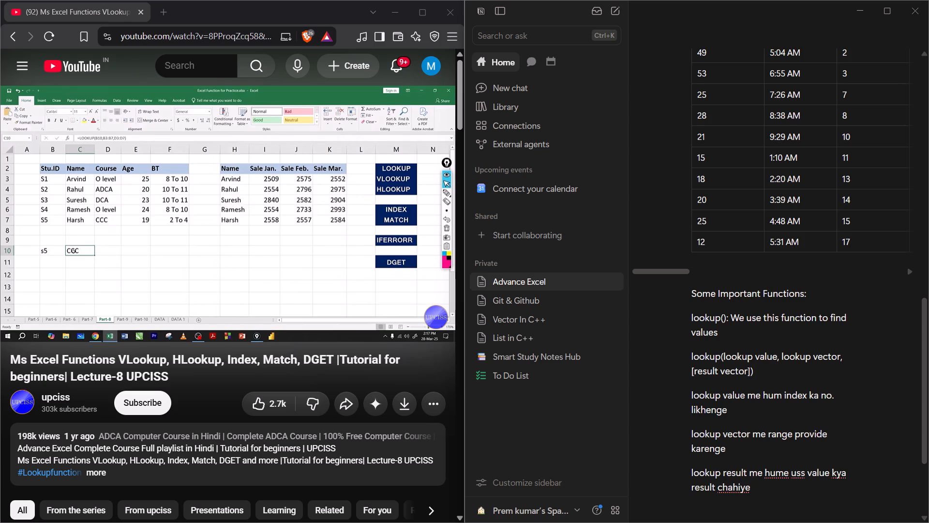
Continue the note about the result argument with the word "ye".
type("ye")
key("space")
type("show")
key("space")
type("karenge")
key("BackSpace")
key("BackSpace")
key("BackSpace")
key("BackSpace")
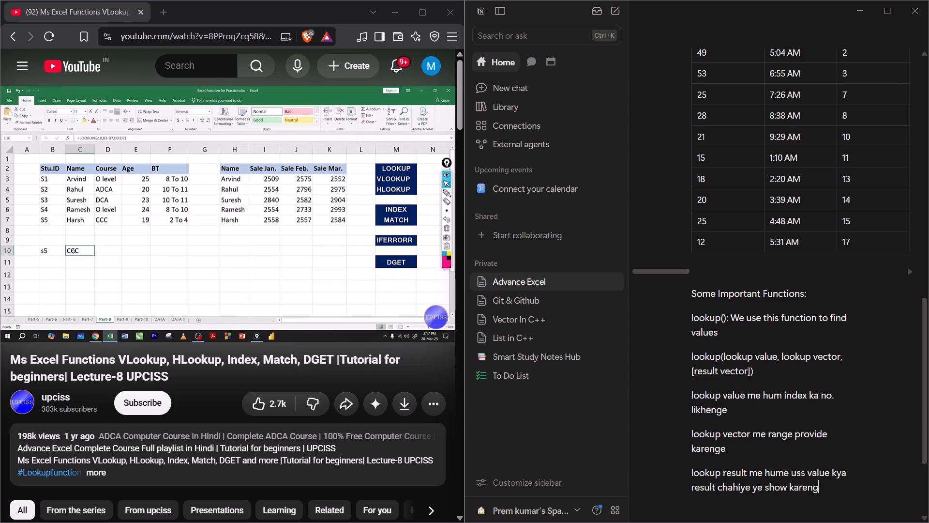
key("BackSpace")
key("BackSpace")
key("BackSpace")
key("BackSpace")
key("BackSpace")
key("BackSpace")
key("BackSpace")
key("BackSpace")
Complete the result argument note with "uske anusar index select karenge" and start a new line below it.
type("uske anh")
key("BackSpace")
type("usar")
key("space")
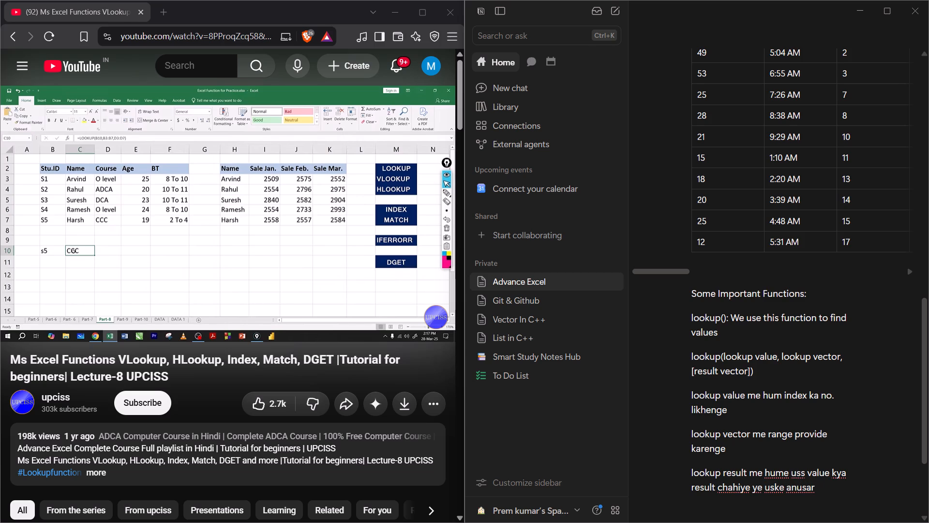
type("ran")
key("BackSpace")
key("BackSpace")
key("BackSpace")
type("index se")
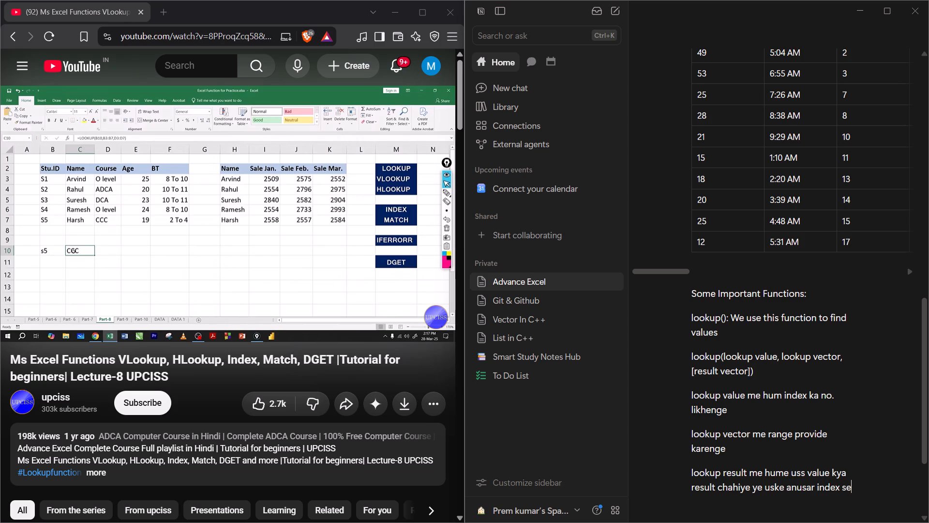
type("lectt")
key("BackSpace")
key("space")
type("karenge")
key("Return")
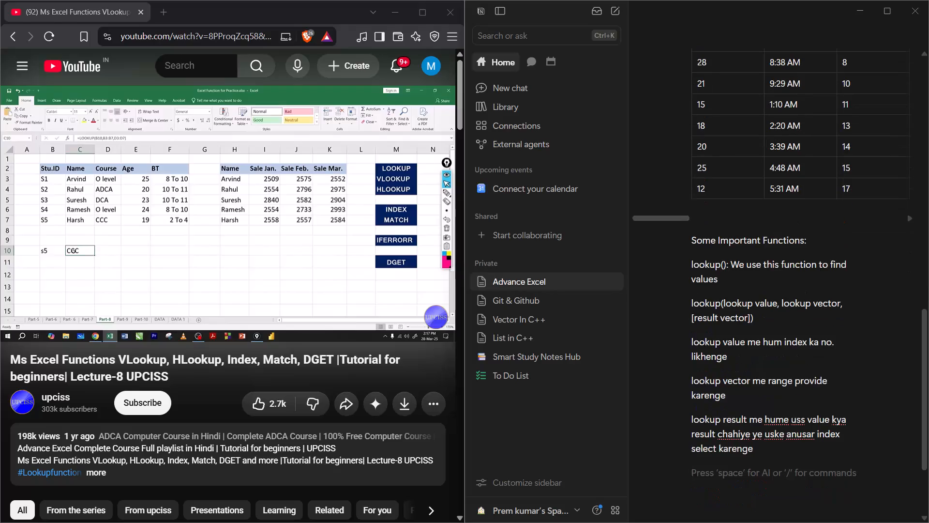
Switch to the Excel workbook and start a LOOKUP formula in cell O2 with O2 as the lookup value.
key("alt+Tab")
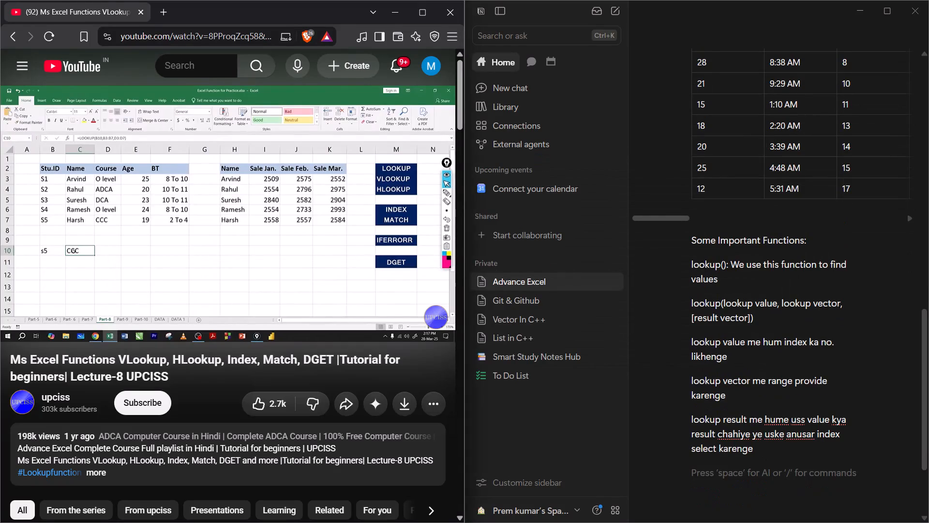
key("alt+Tab")
key("alt+Tab")
key("alt+Tab")
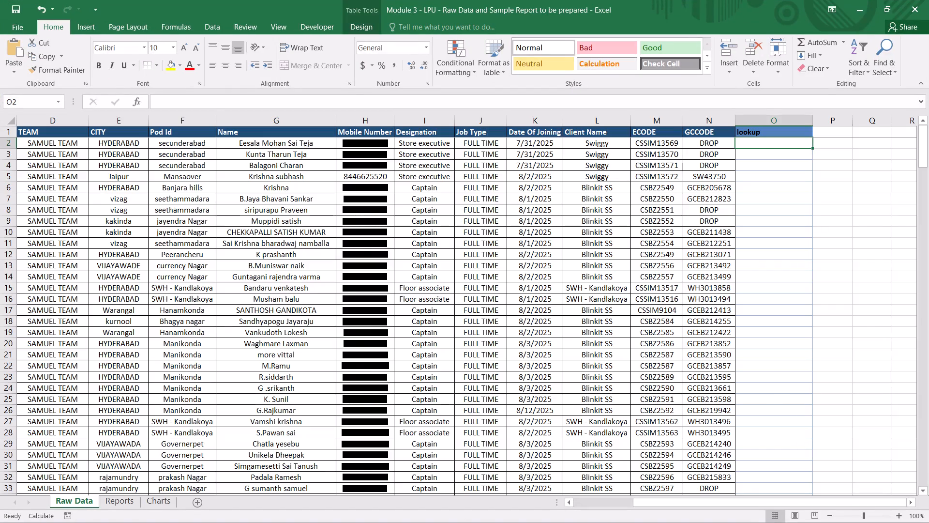
left_click(754, 140)
type("=lookup")
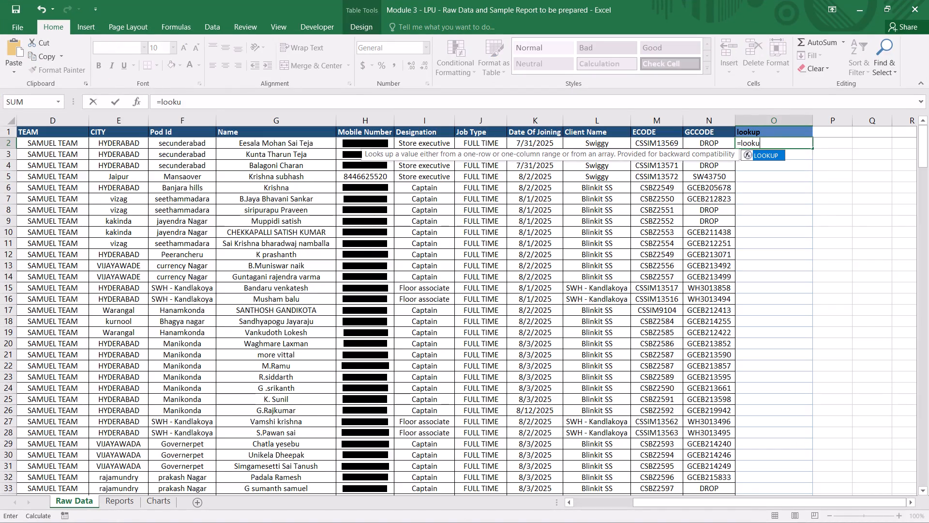
key("shift+parenleft")
key("o")
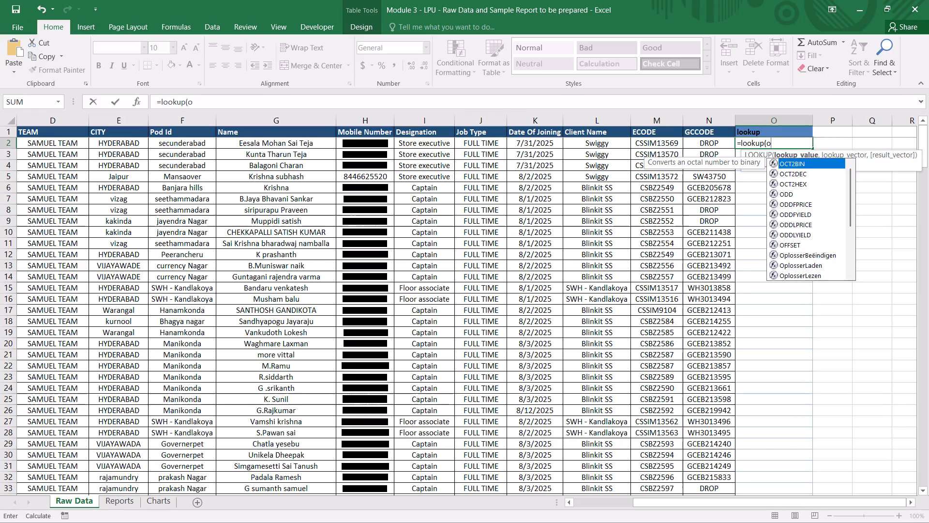
key("2")
key("comma")
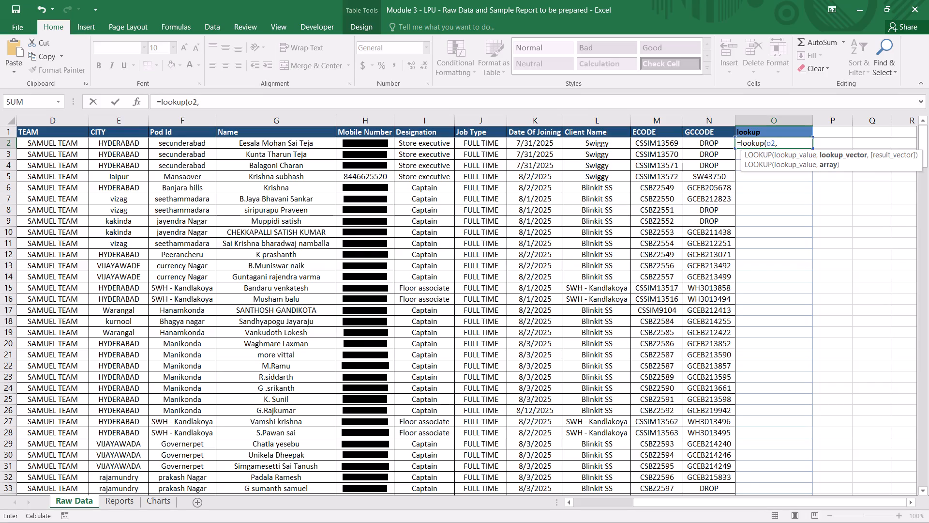
Supply the CITY column range E2:E271 as the formula's lookup vector.
type("e2")
key("shift+colon")
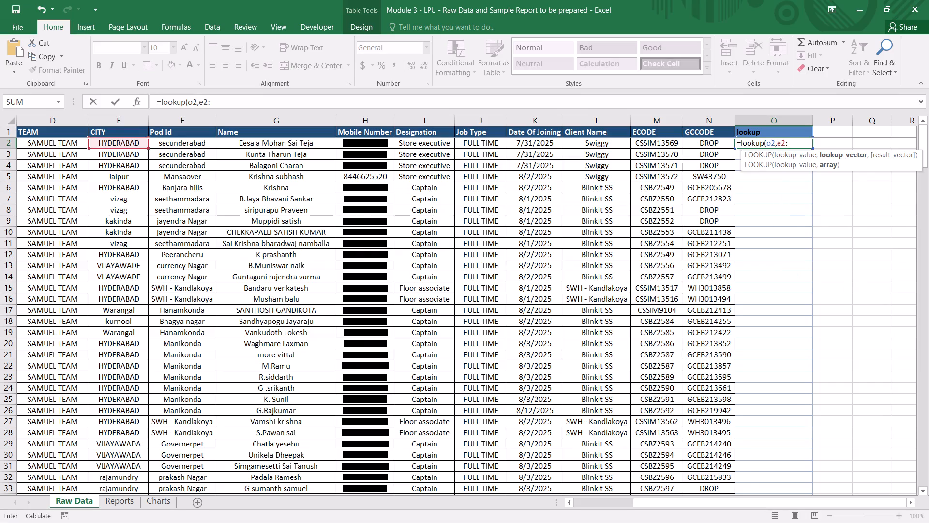
scroll(135, 429, "down", 2)
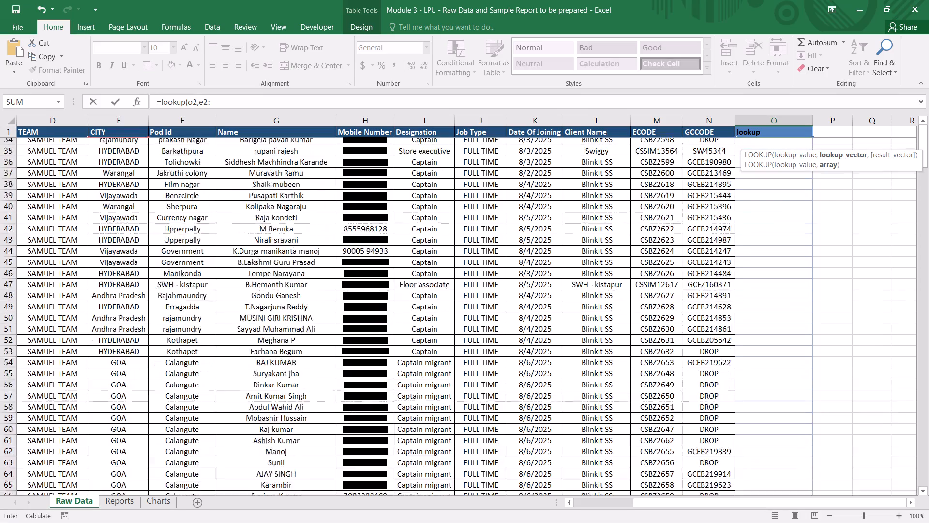
scroll(135, 429, "down", 8)
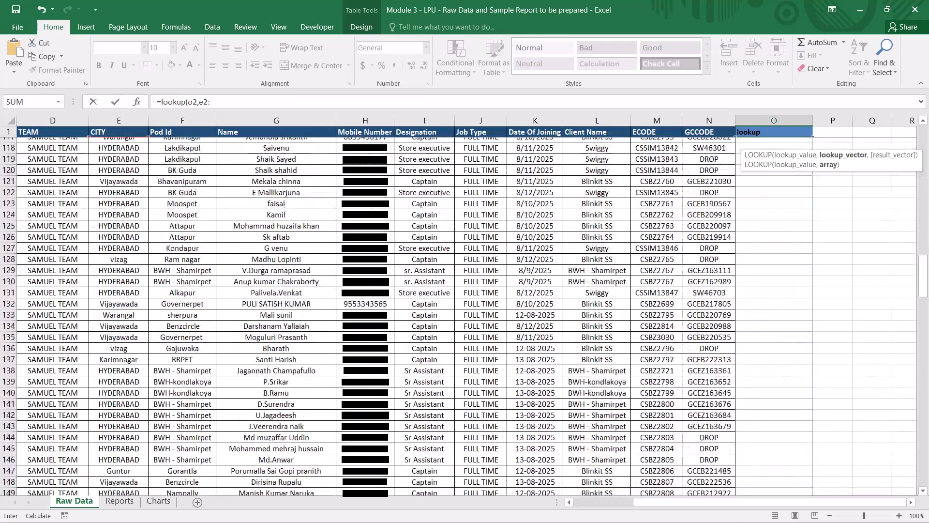
scroll(135, 429, "down", 7)
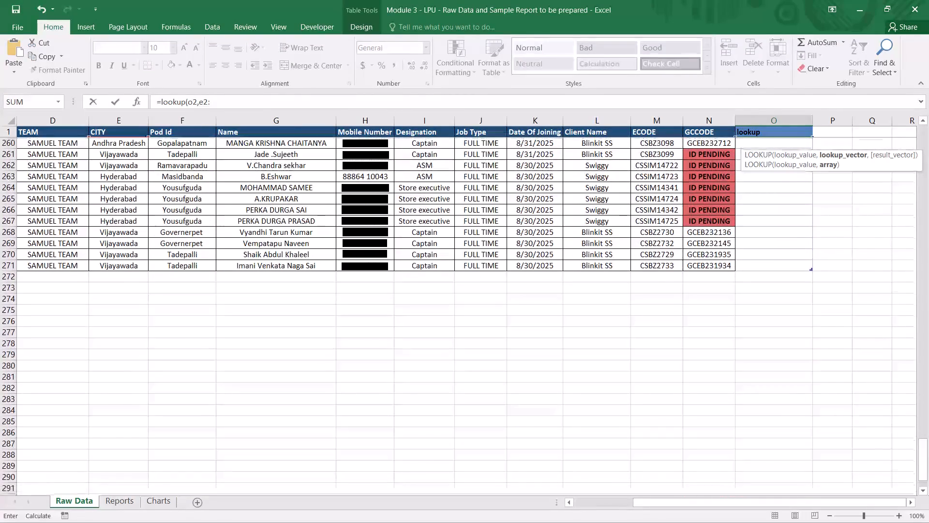
left_click(111, 266)
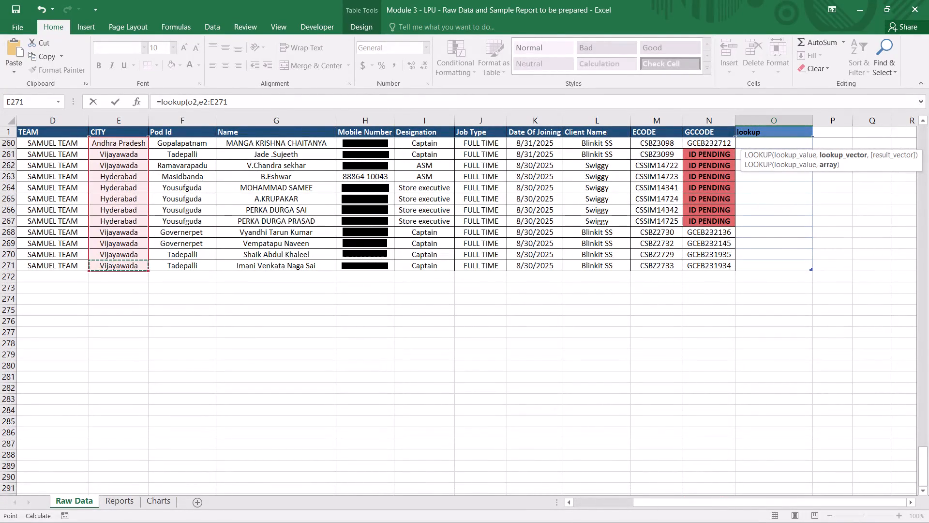
scroll(744, 211, "up", 5)
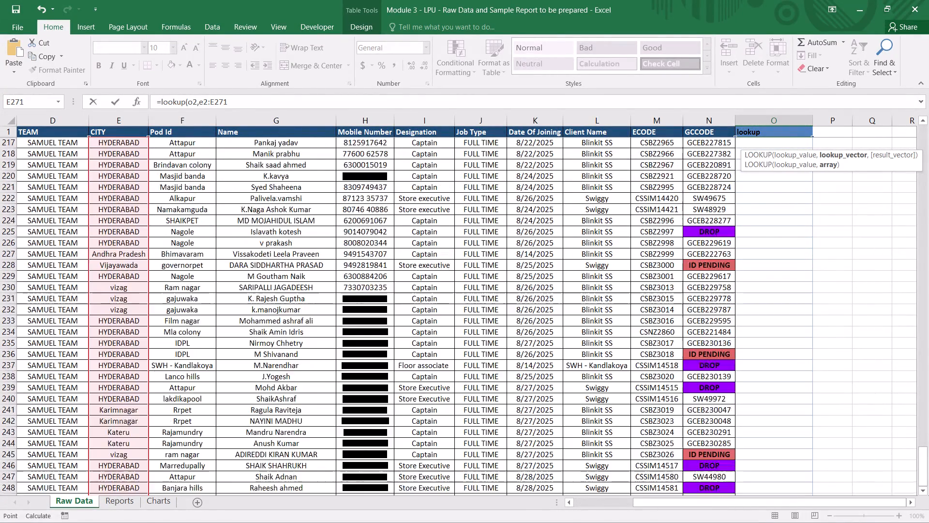
scroll(744, 211, "up", 5)
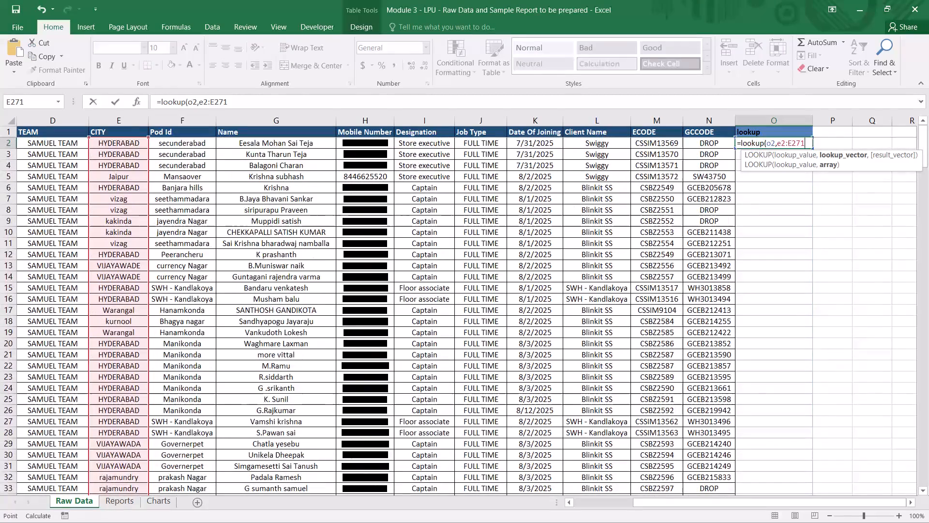
left_click(809, 144)
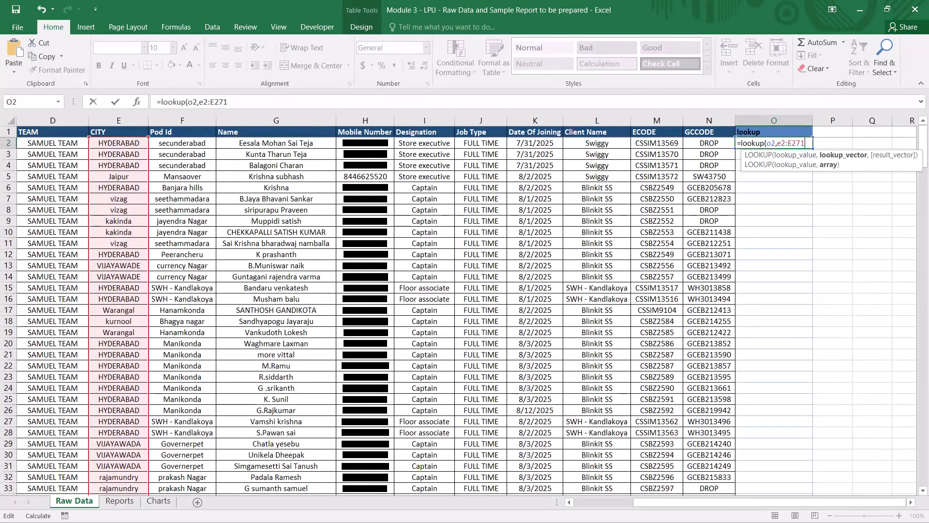
key("comma")
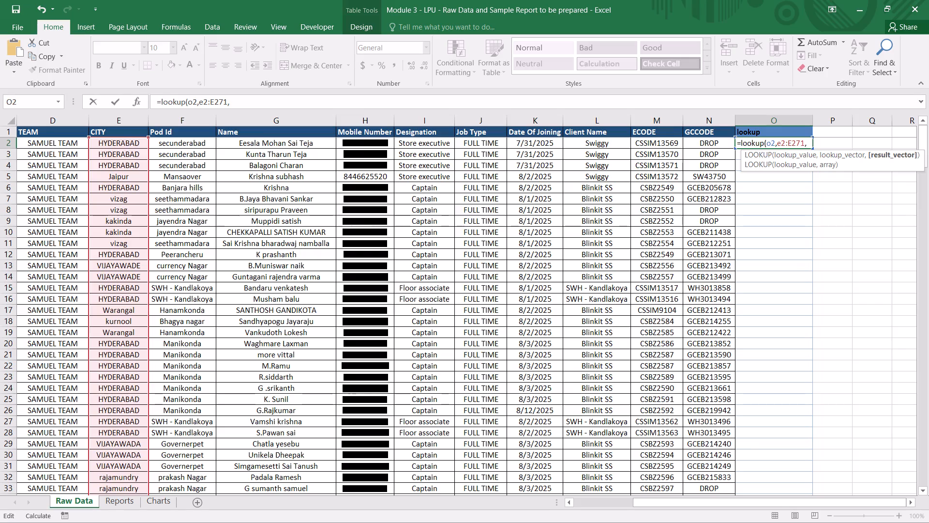
Supply the Name column range G2:G271 as the result vector, close the formula and enter it in O2.
key("g")
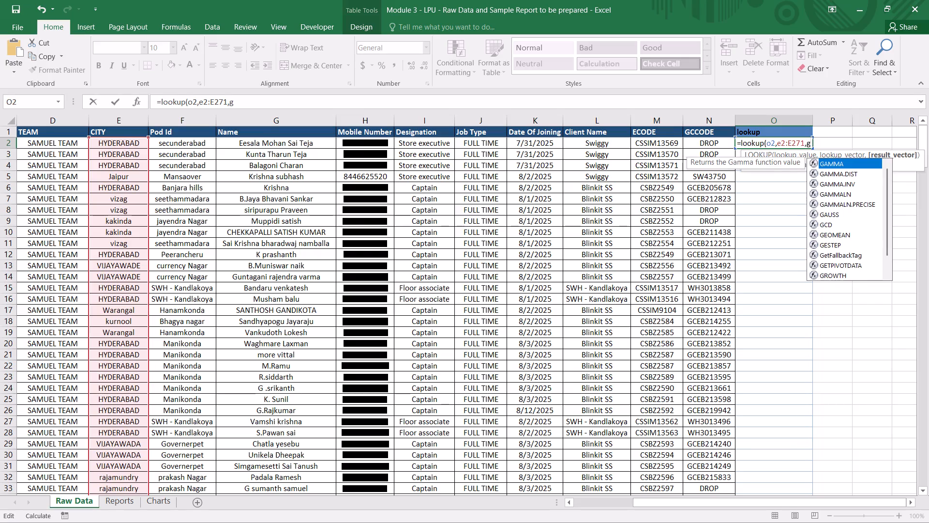
type("2:")
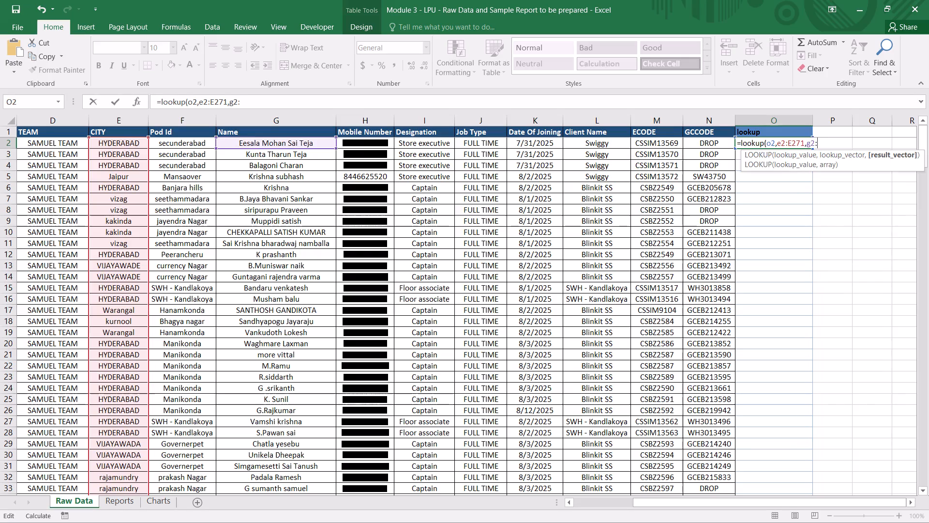
key("g")
type("271")
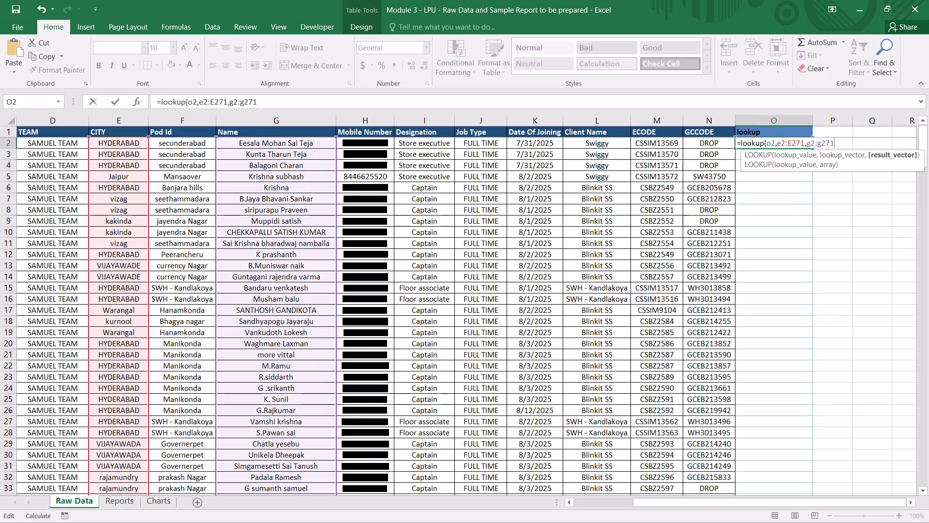
key("shift+parenright")
key("Return")
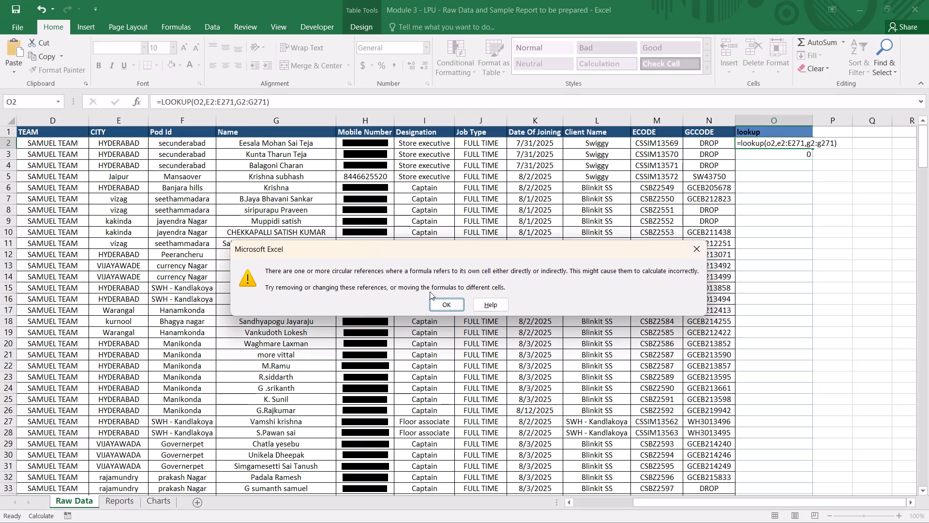
left_click(444, 306)
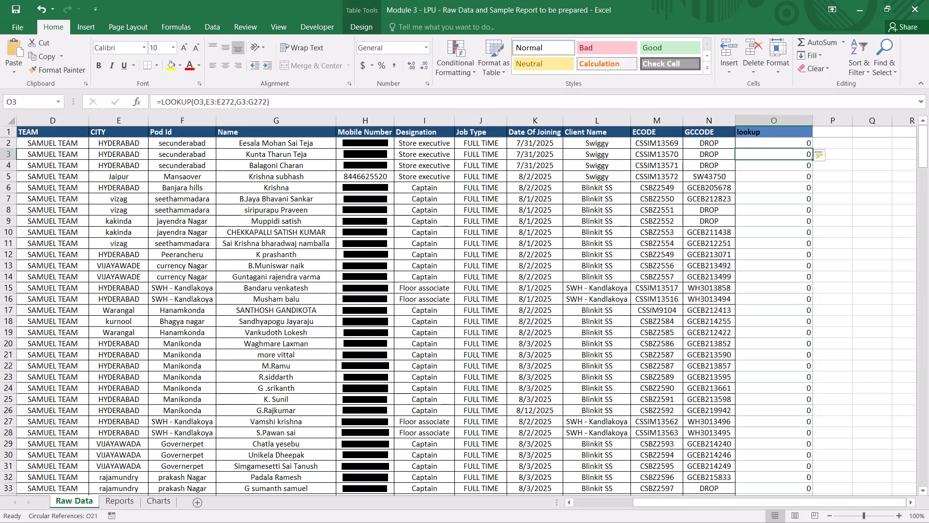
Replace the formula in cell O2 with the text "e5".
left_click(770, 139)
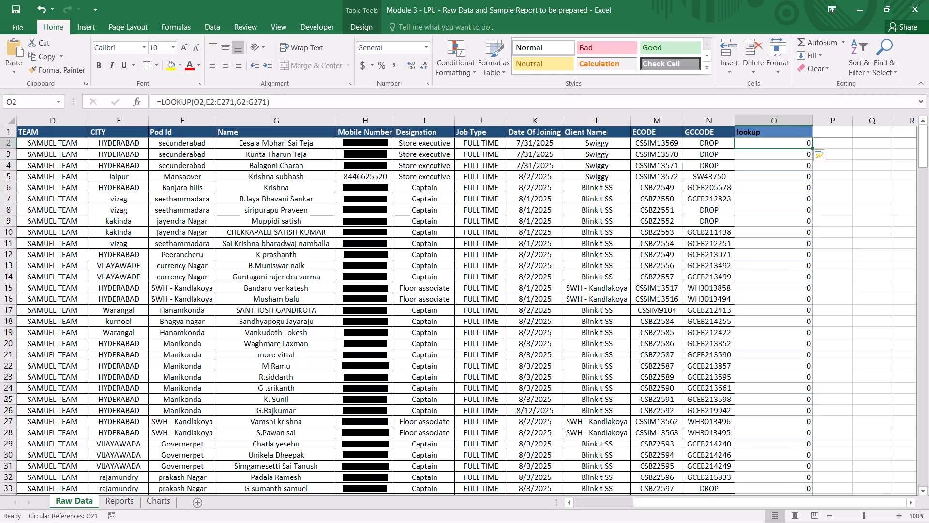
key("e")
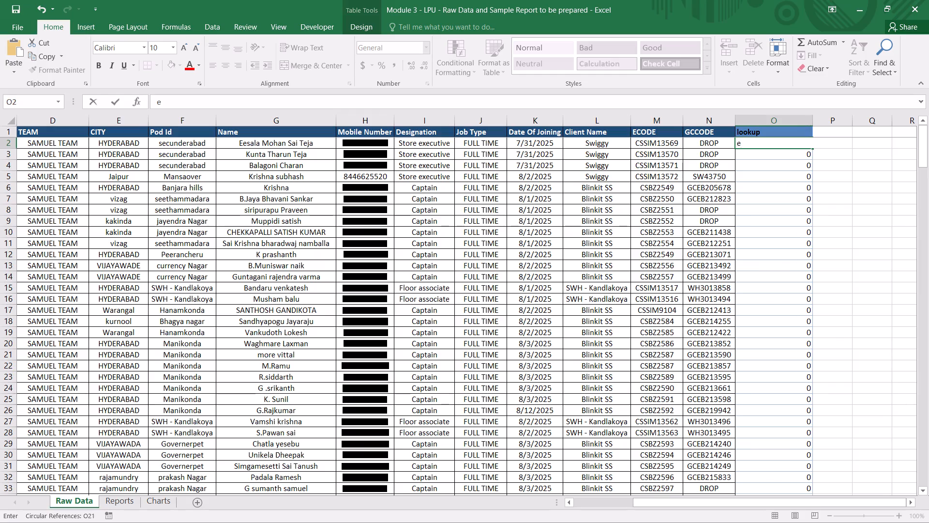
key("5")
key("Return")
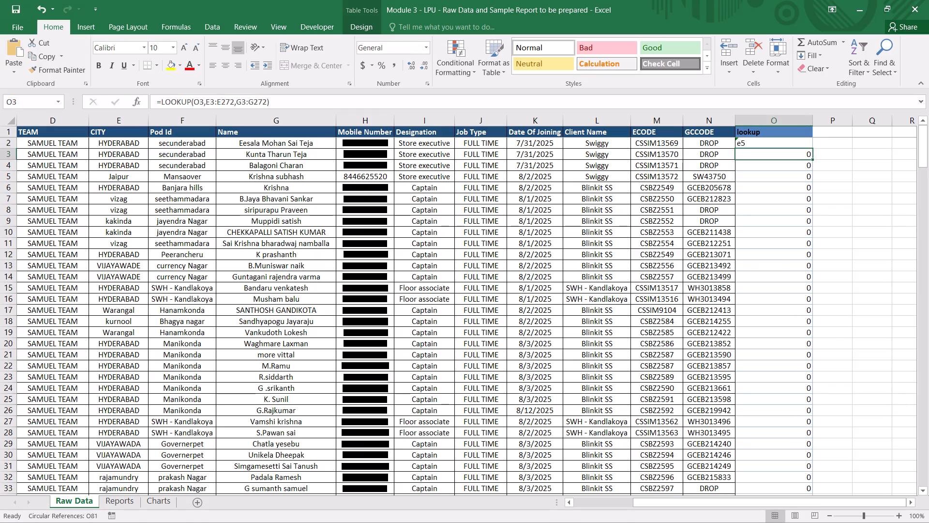
Clear the contents of cell O2 under the lookup heading.
left_click(763, 139)
left_click(762, 145)
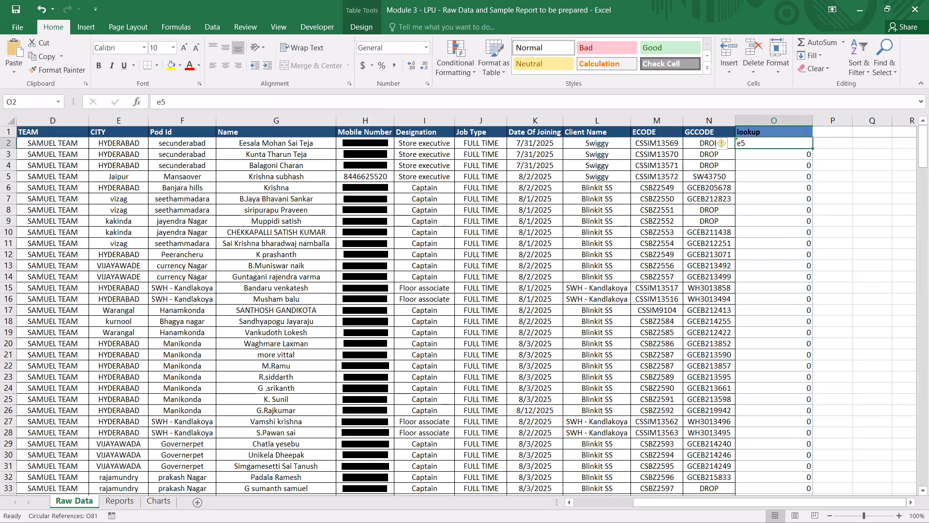
left_click(832, 142)
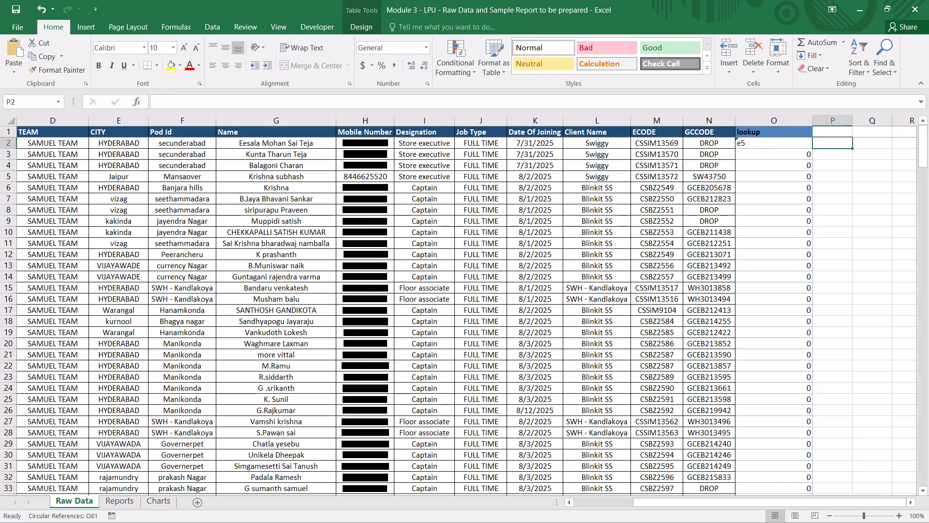
left_click(788, 147)
key("BackSpace")
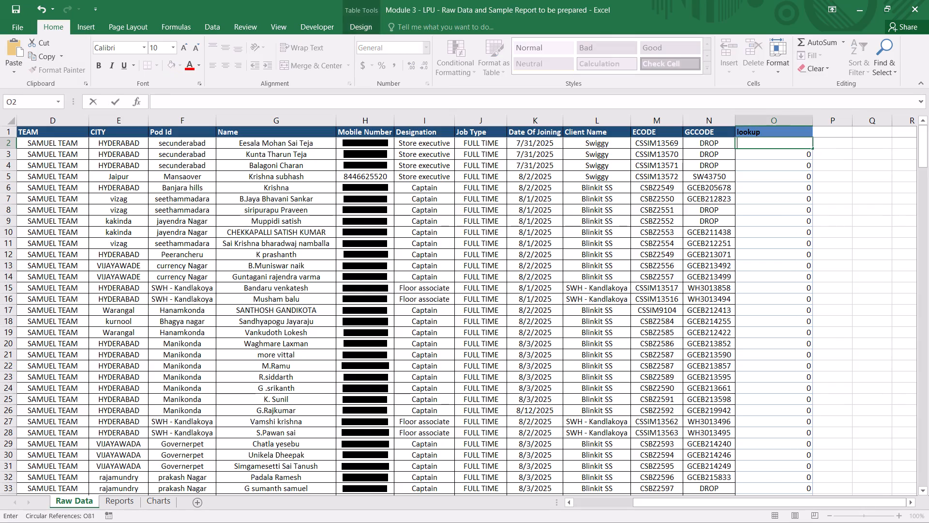
Start a LOOKUP formula in cell P2 with O2 as lookup value and the CITY range E2:E271 as lookup vector.
left_click(835, 148)
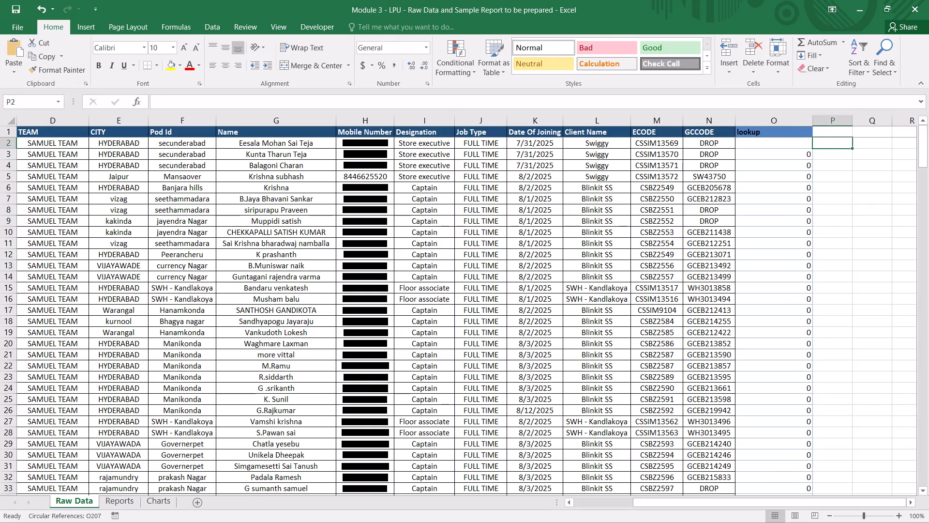
type("=lookup")
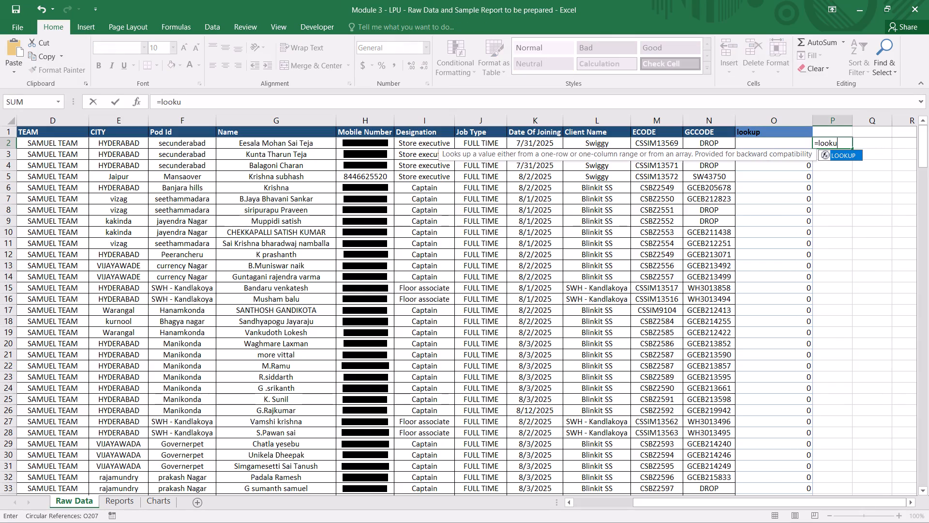
key("shift+parenleft")
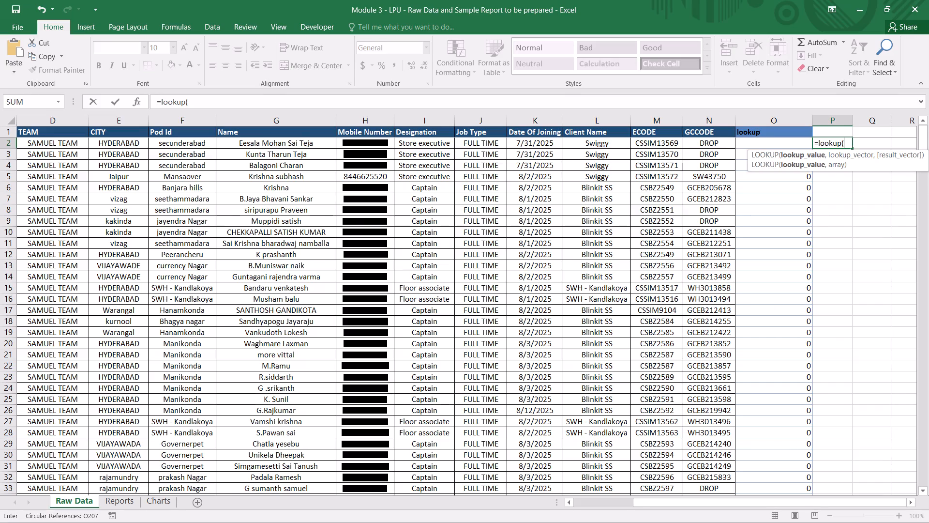
key("o")
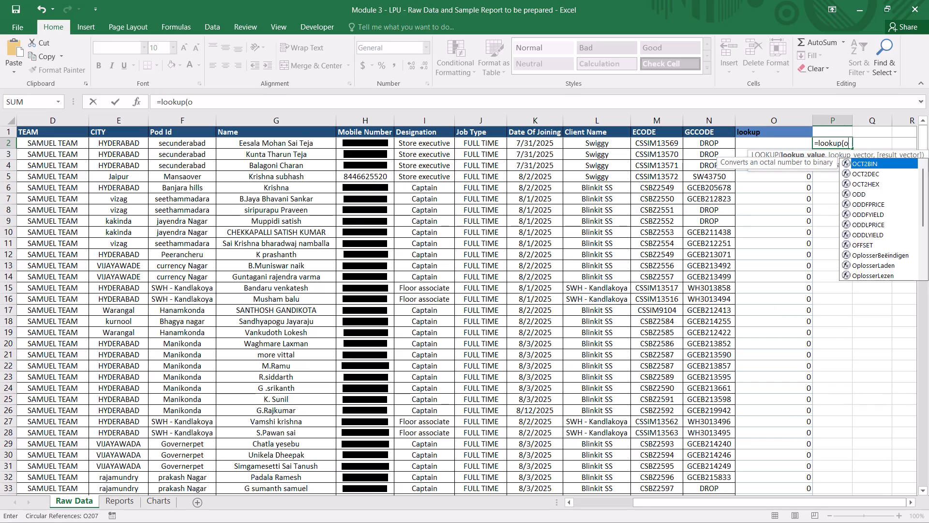
key("2")
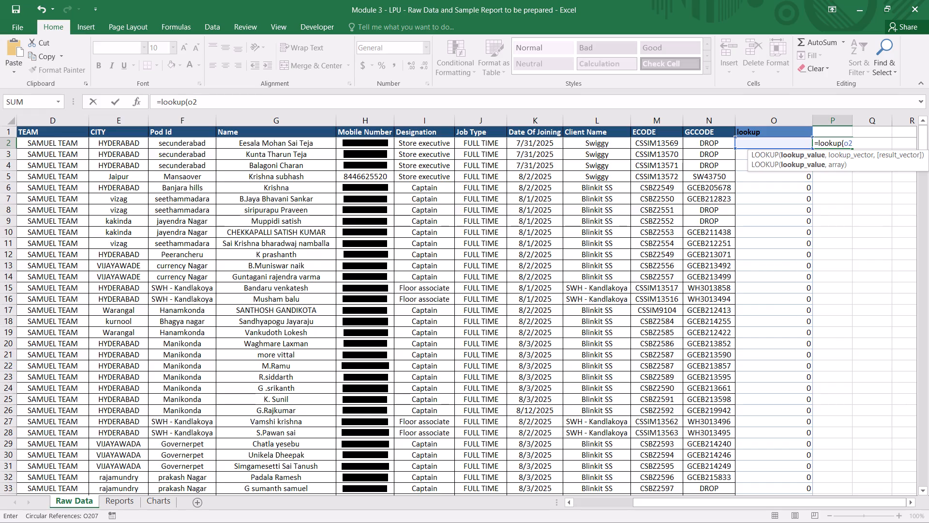
key("comma")
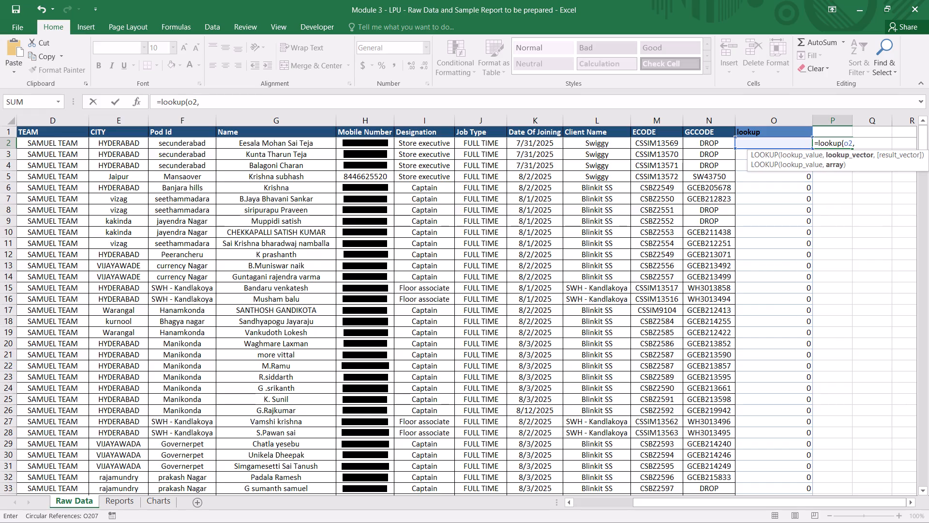
type("e2")
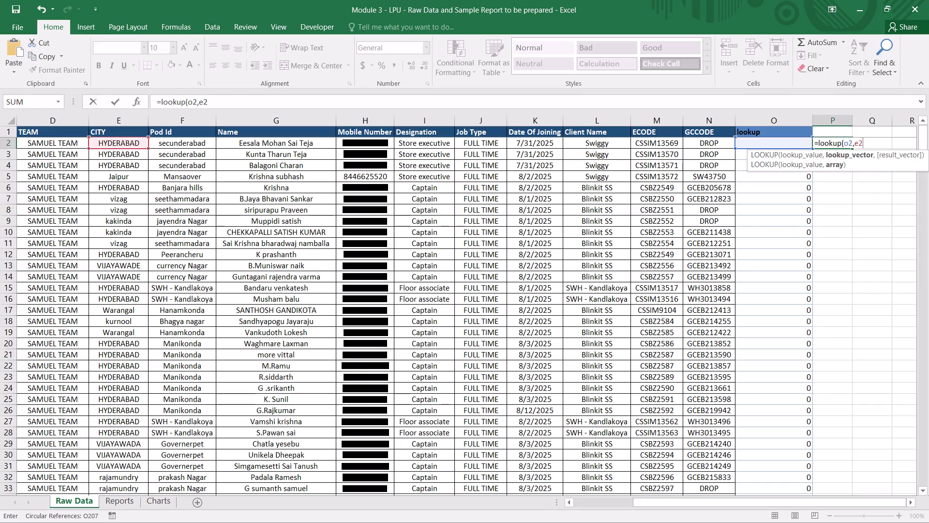
key("shift+colon")
type("e271")
key("comma")
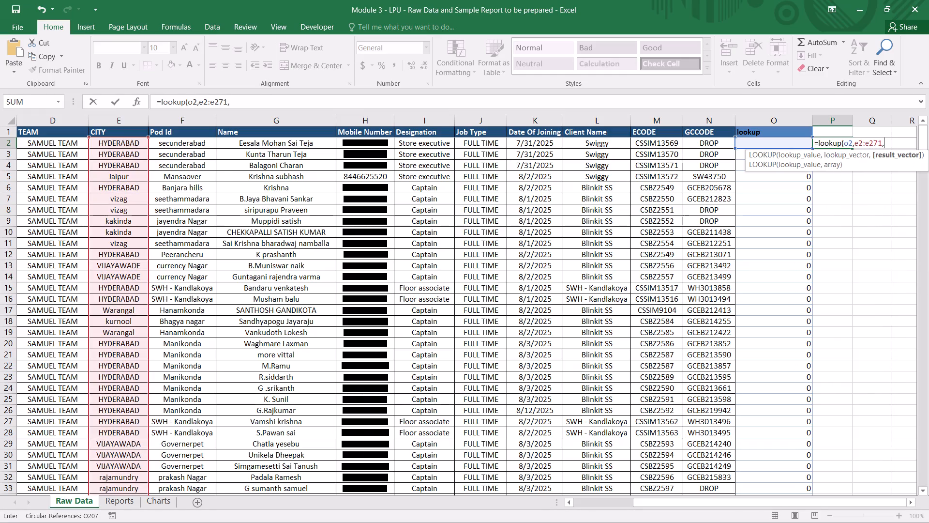
Supply the Name range G2:G271 as the result vector, close the formula and enter it in P2, accepting the suggested correction.
type("g2")
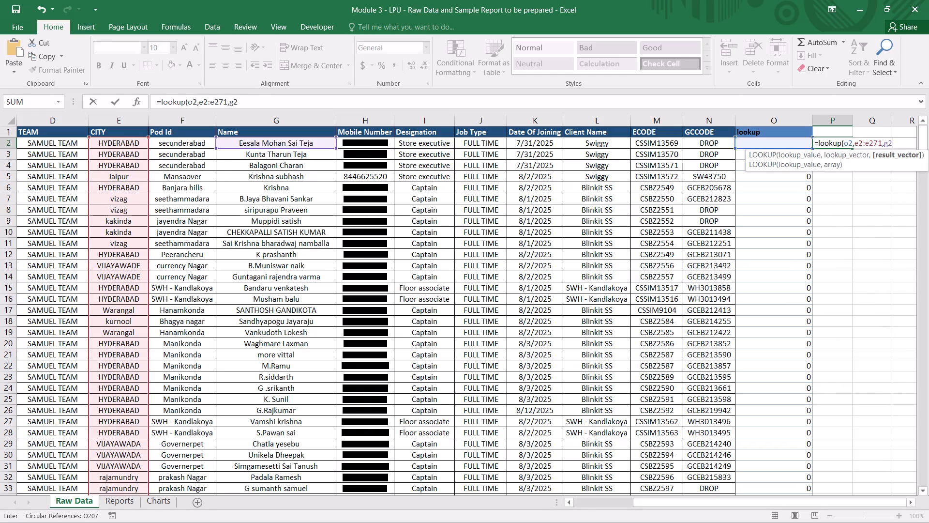
type(";g")
key("2")
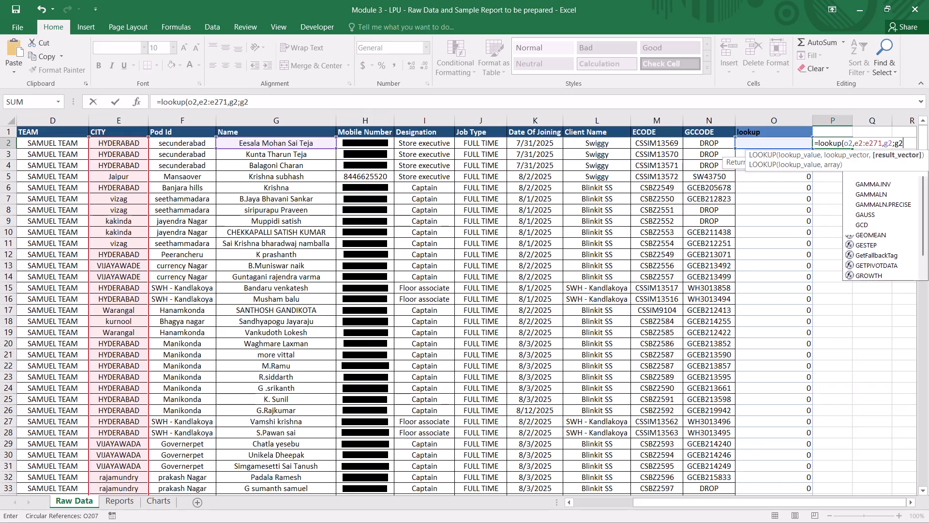
type("71")
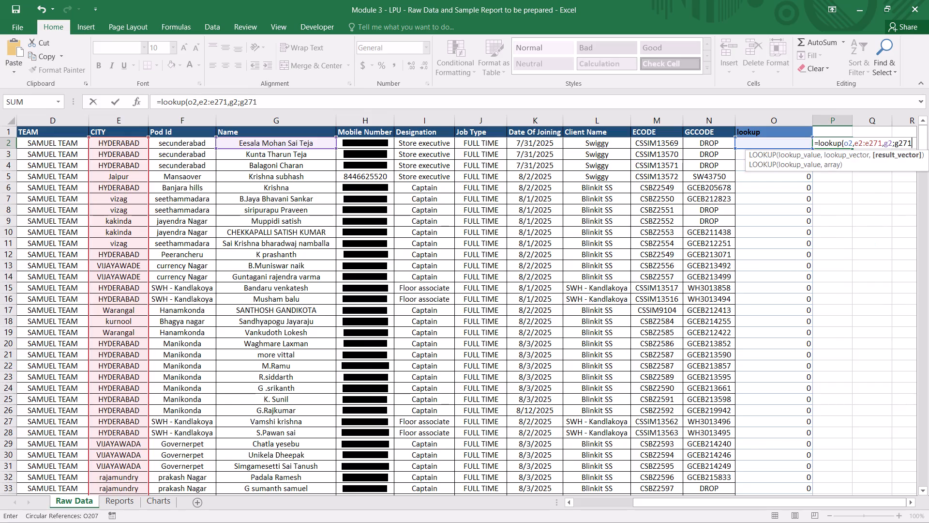
key("shift+parenright")
key("Return")
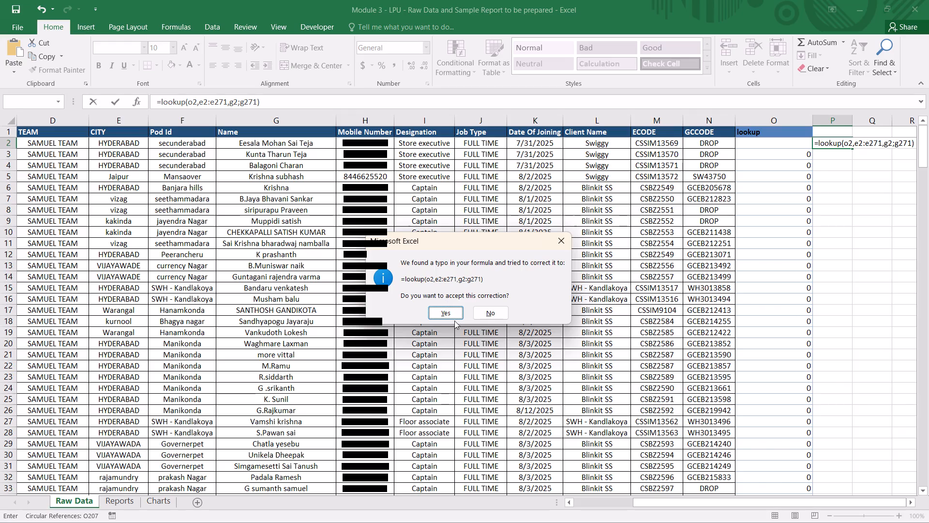
left_click(447, 312)
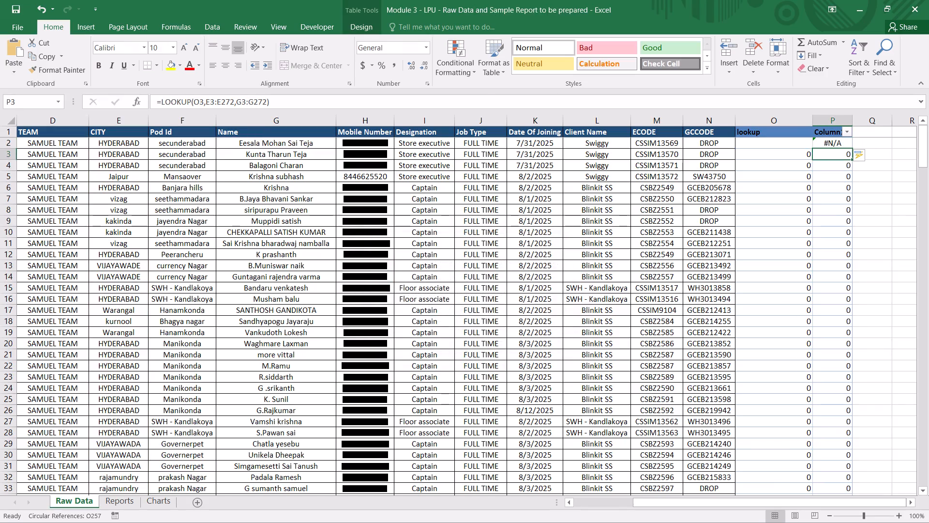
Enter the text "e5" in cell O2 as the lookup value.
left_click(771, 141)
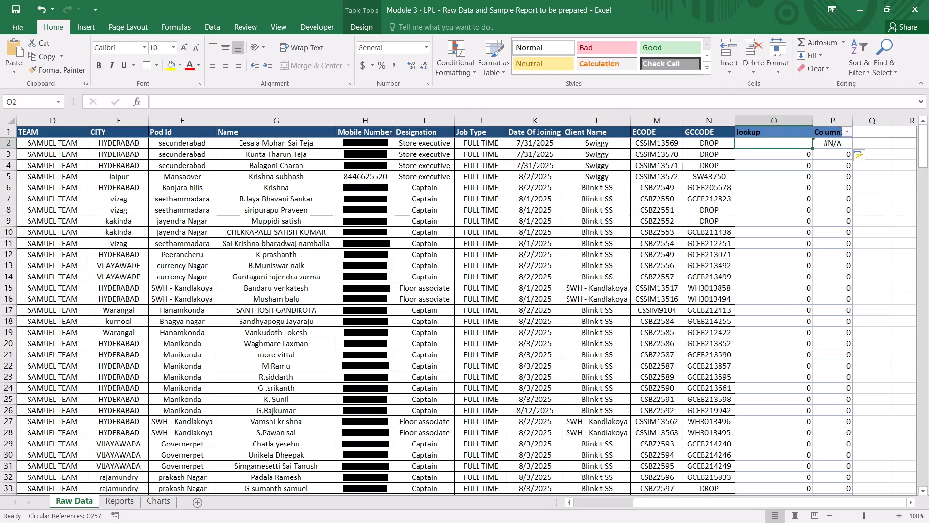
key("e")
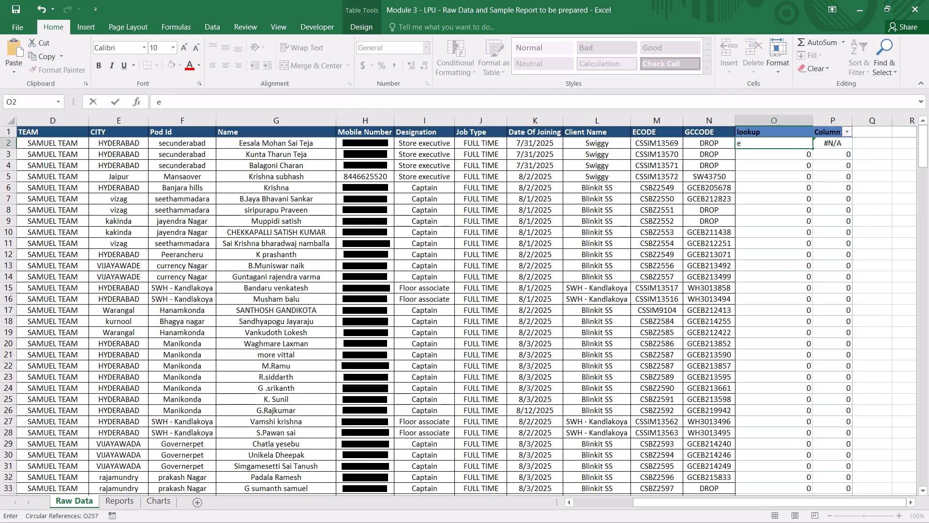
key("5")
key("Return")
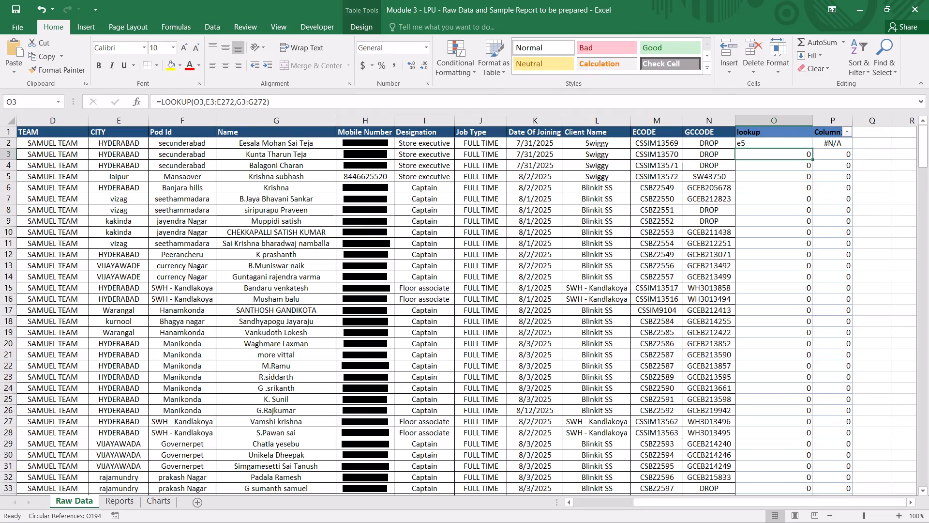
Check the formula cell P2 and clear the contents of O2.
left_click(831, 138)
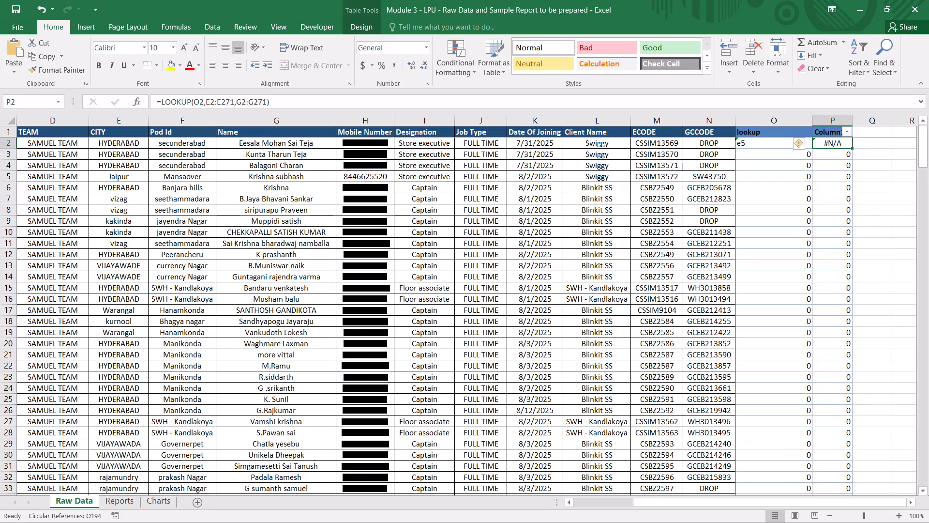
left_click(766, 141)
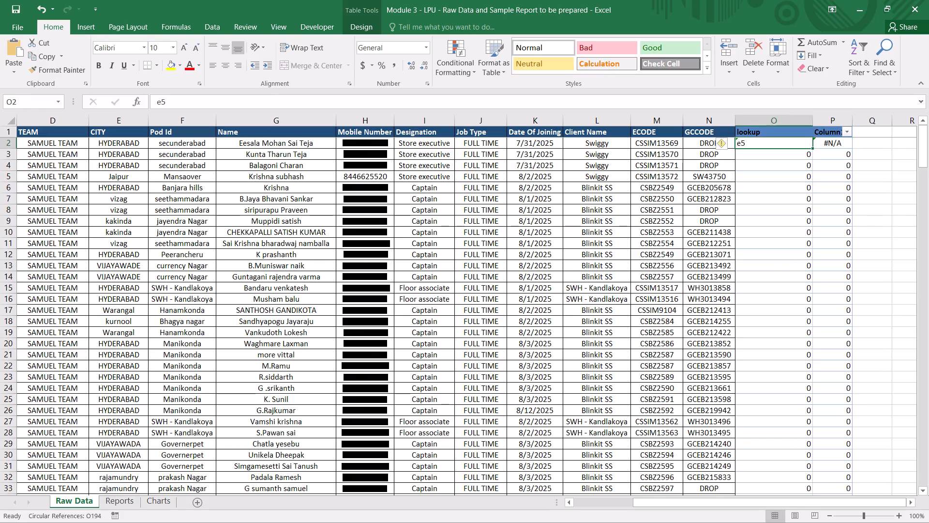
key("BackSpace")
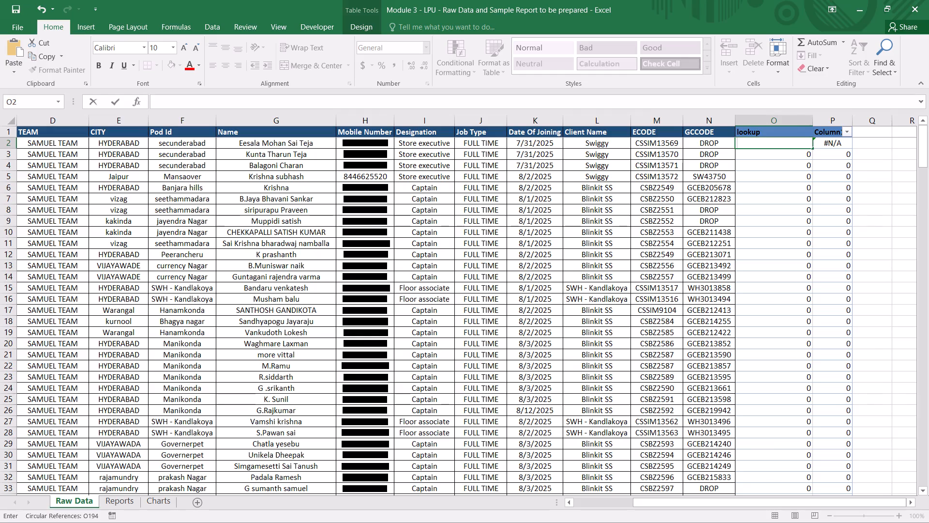
Switch to the YouTube tutorial, rewind it to about 3:40 where the LOOKUP arguments are explained, and pause it.
key("alt+Tab")
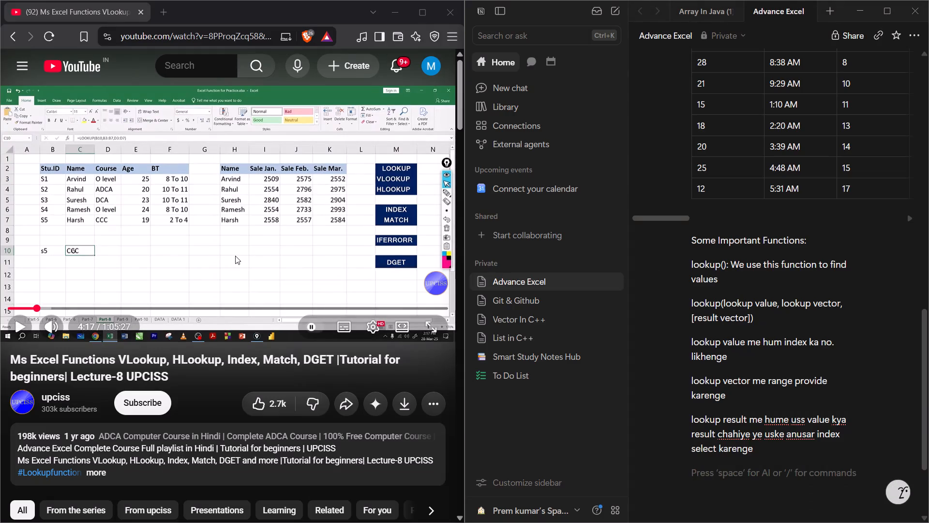
key("Left")
key("Left")
key("Left")
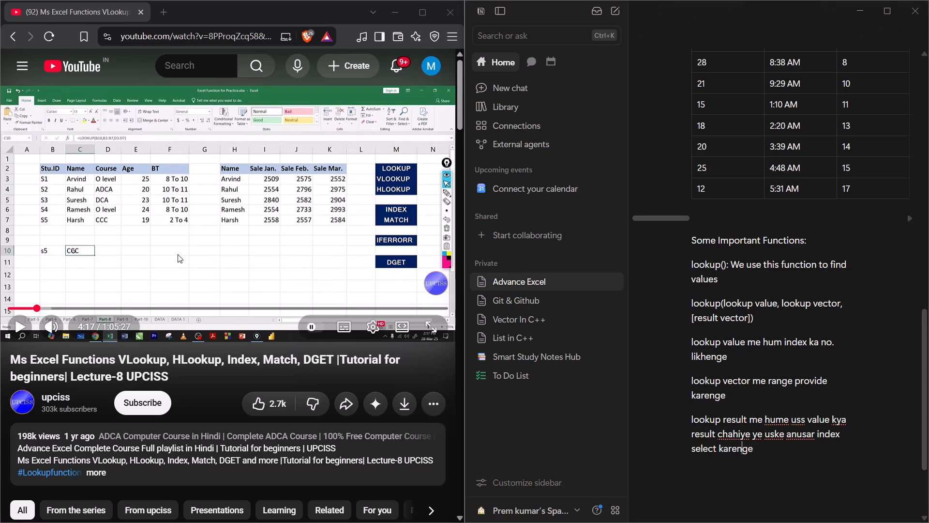
left_click(178, 254)
key("Left")
key("Left")
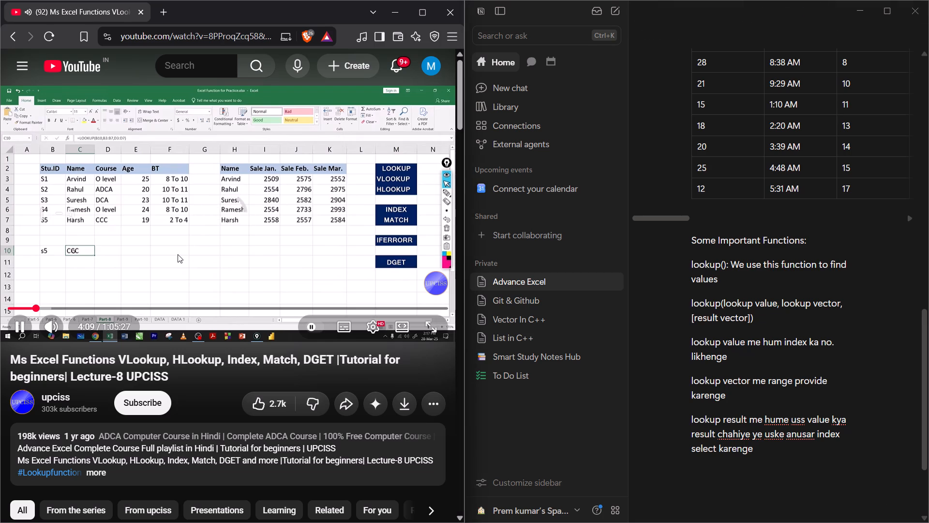
key("Left")
key("Left")
key("Left")
key("Left")
key("Left")
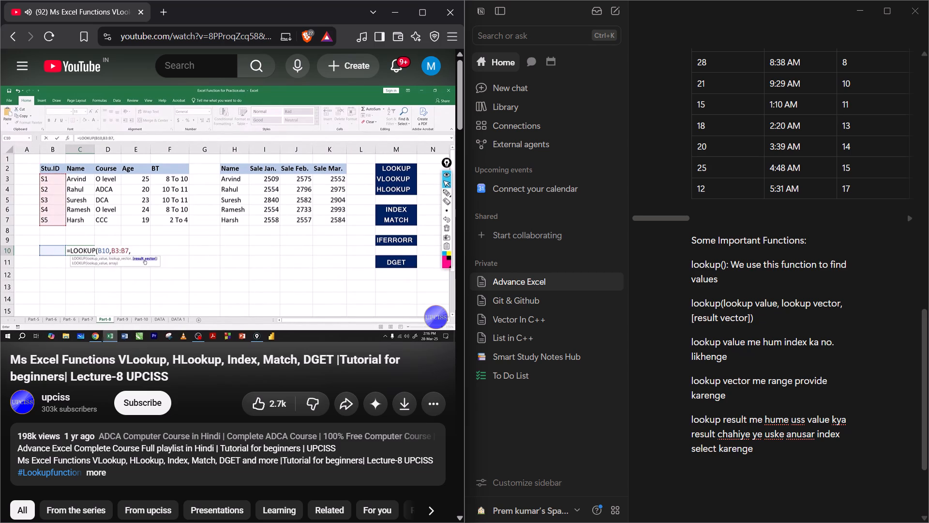
left_click(150, 236)
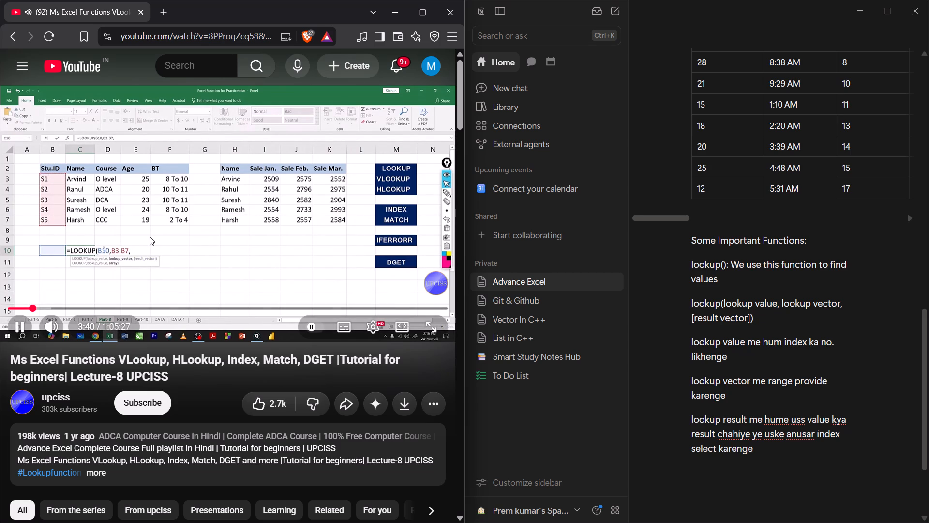
Switch to the Excel workbook and change the lookup value in P2's LOOKUP formula to E277.
key("alt+Tab")
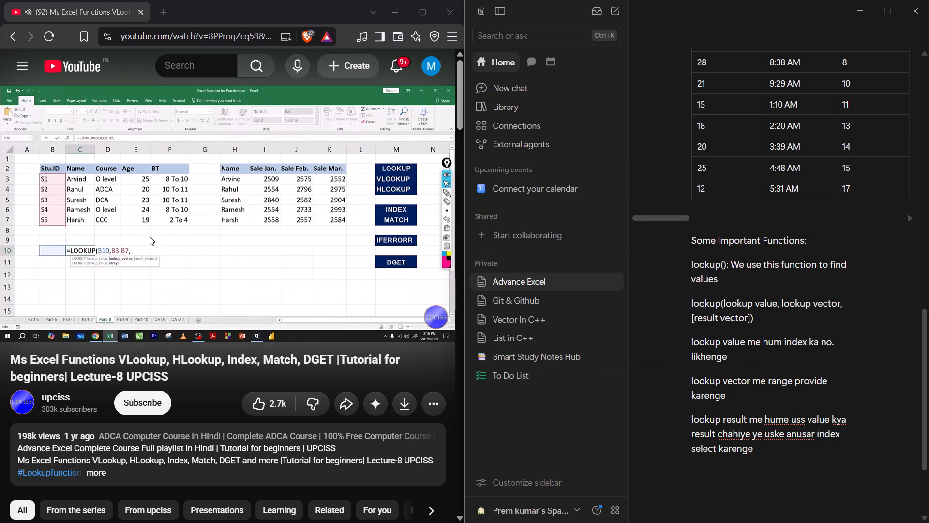
key("alt+Tab")
key("alt+Tab")
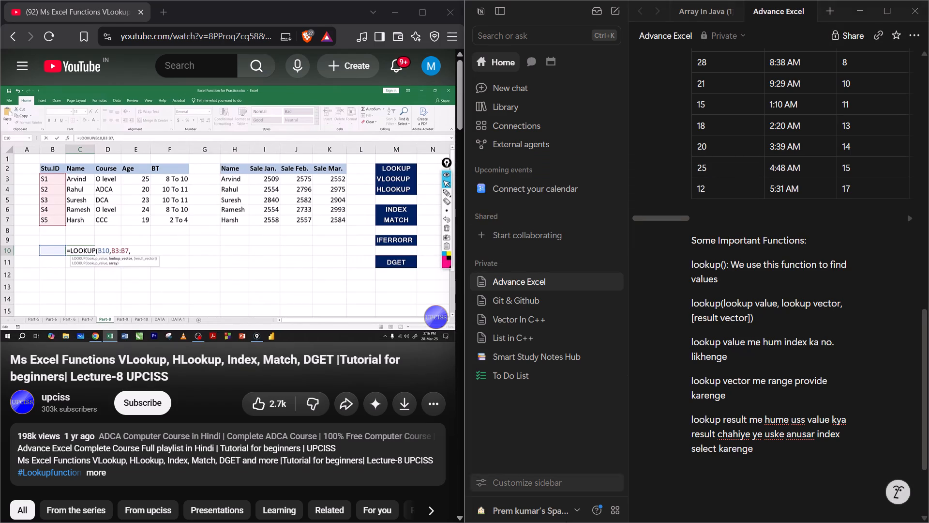
left_click(636, 517)
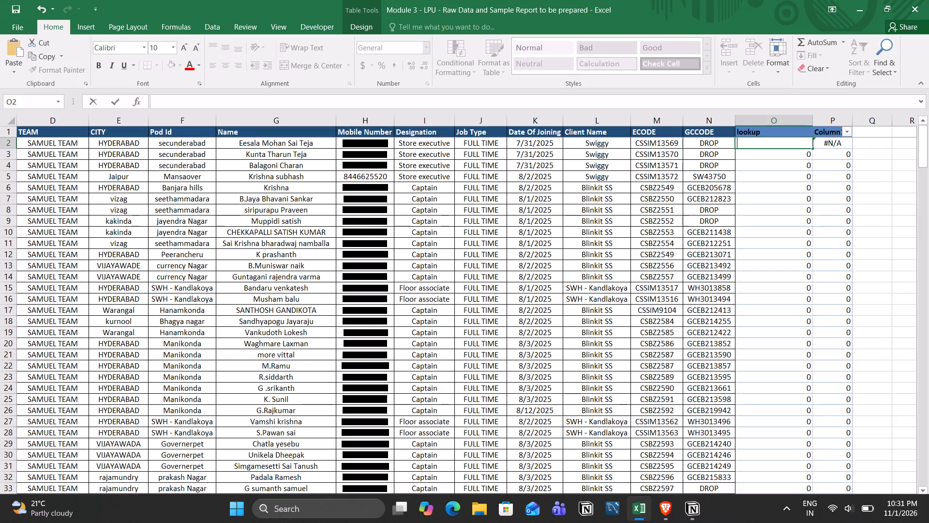
left_click(828, 150)
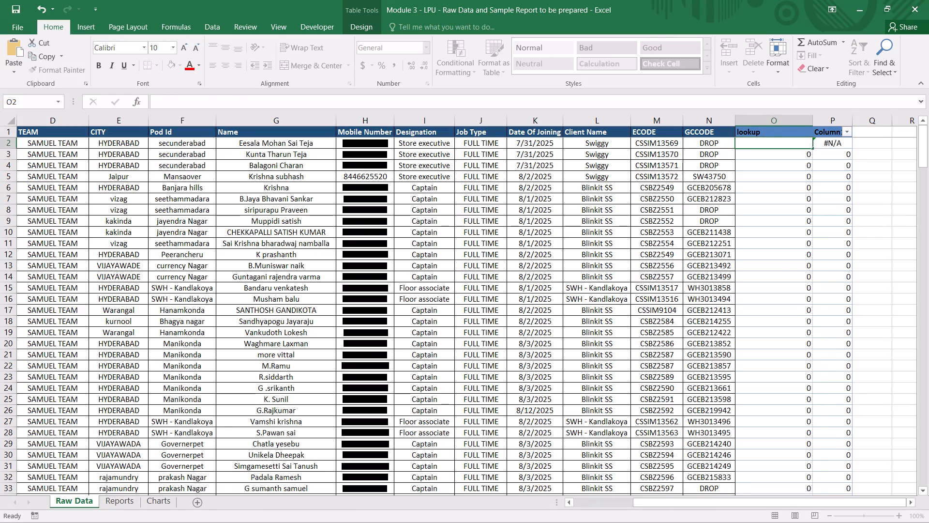
left_click(826, 146)
left_click(825, 145)
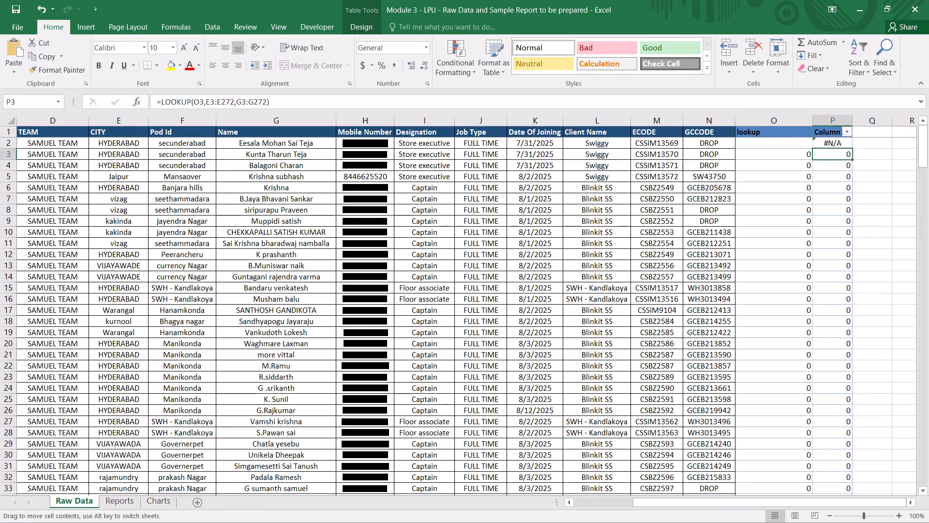
left_click(206, 103)
left_click(206, 104)
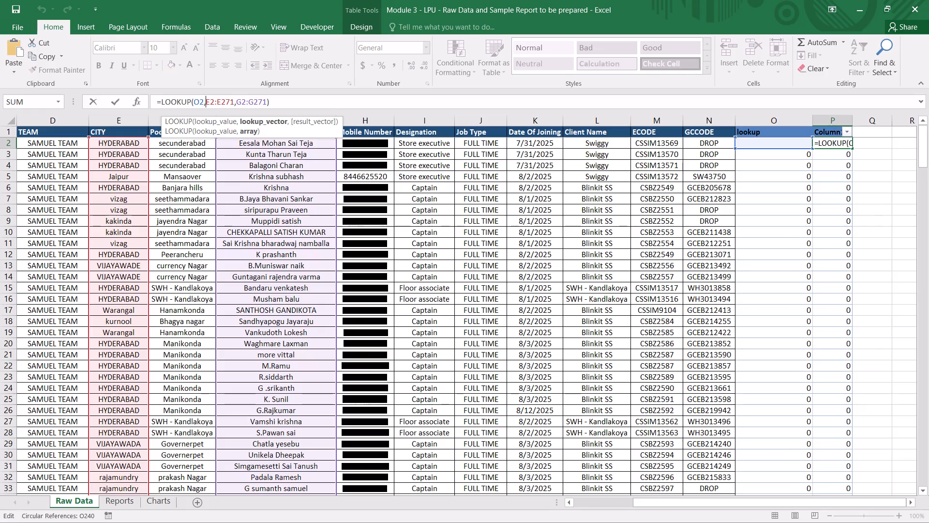
left_click(204, 103)
key("BackSpace")
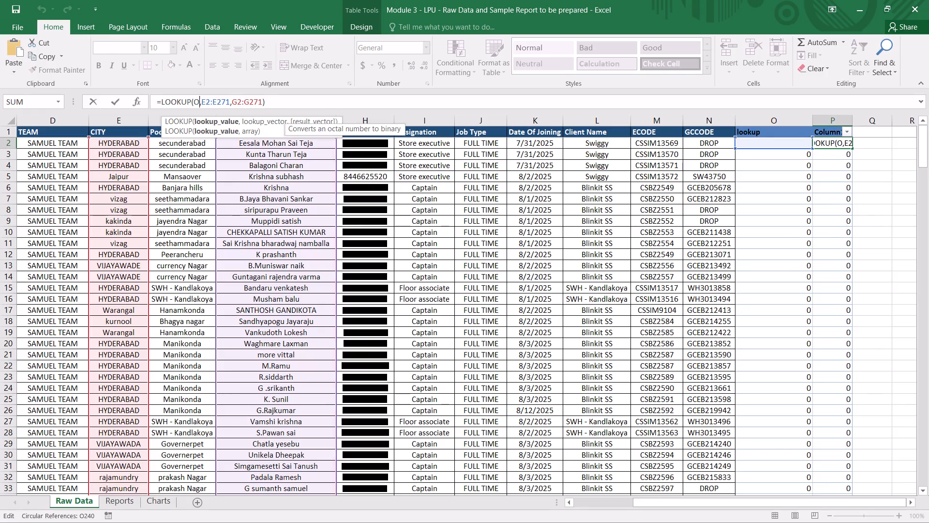
key("BackSpace")
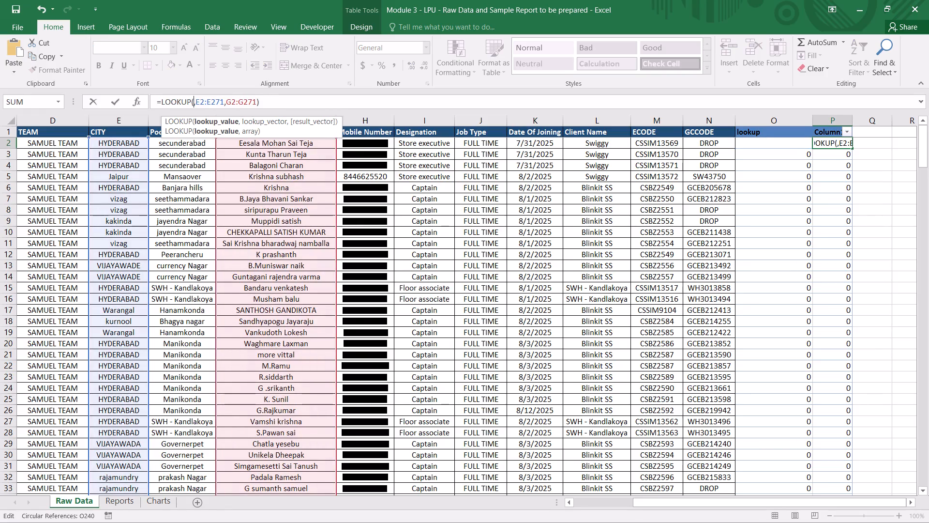
key("e")
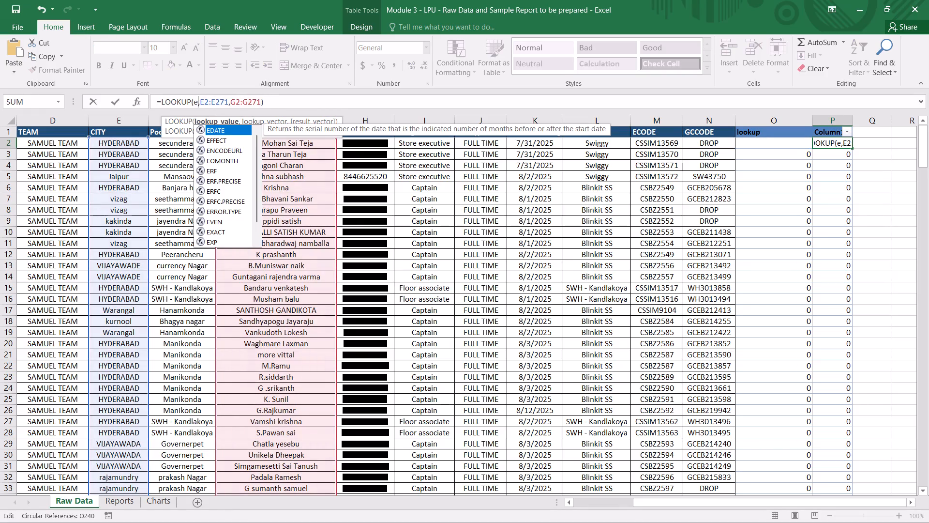
key("2")
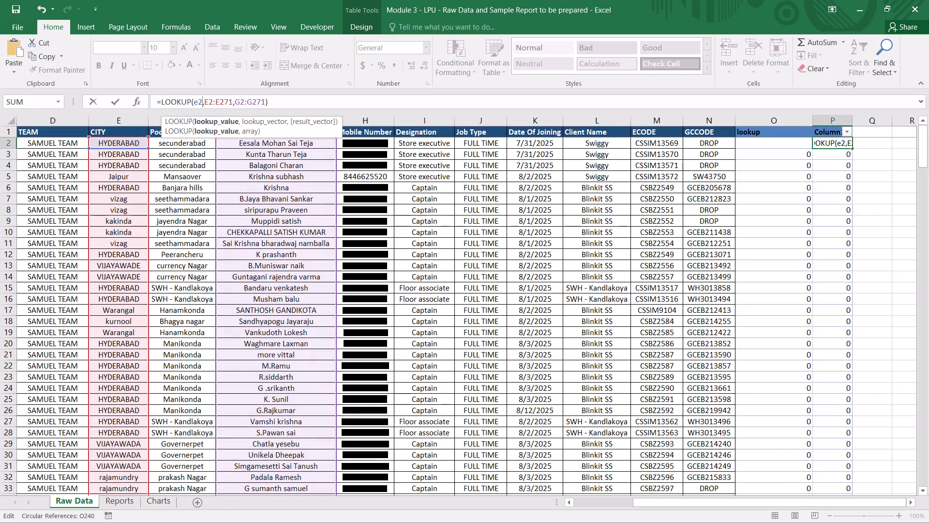
type("77")
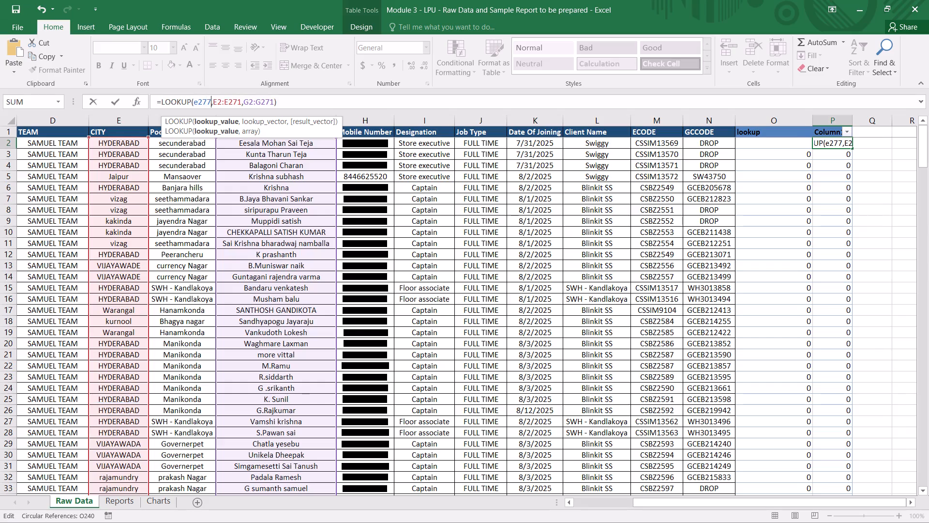
key("Return")
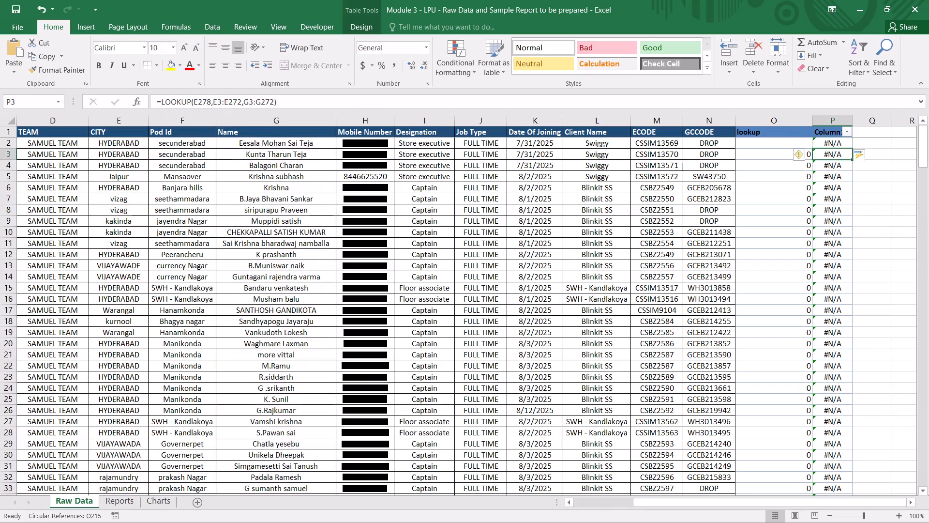
Enter the text "e5" in cell O2 under the lookup header.
left_click(766, 148)
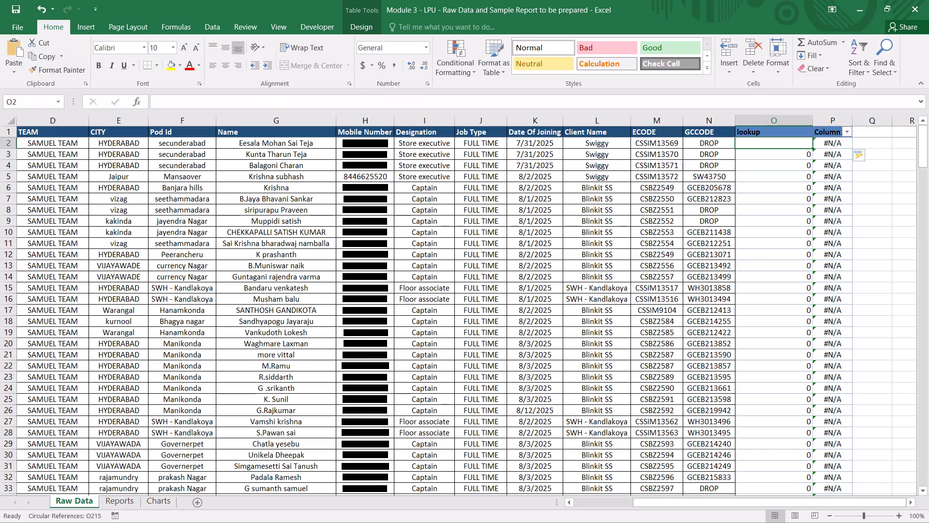
key("e")
key("5")
key("Return")
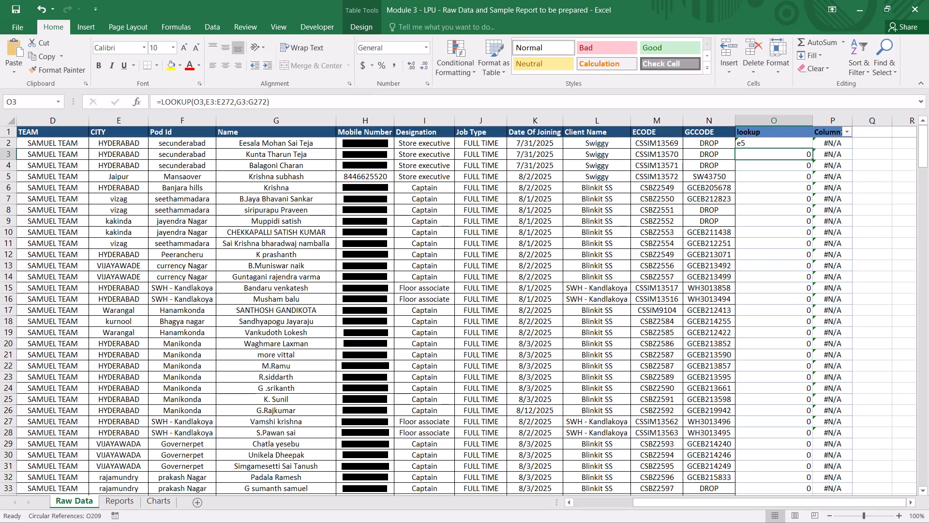
Turn on banded columns for the Raw Data table and remove the filter button from its header row.
left_click_drag(777, 131, 840, 133)
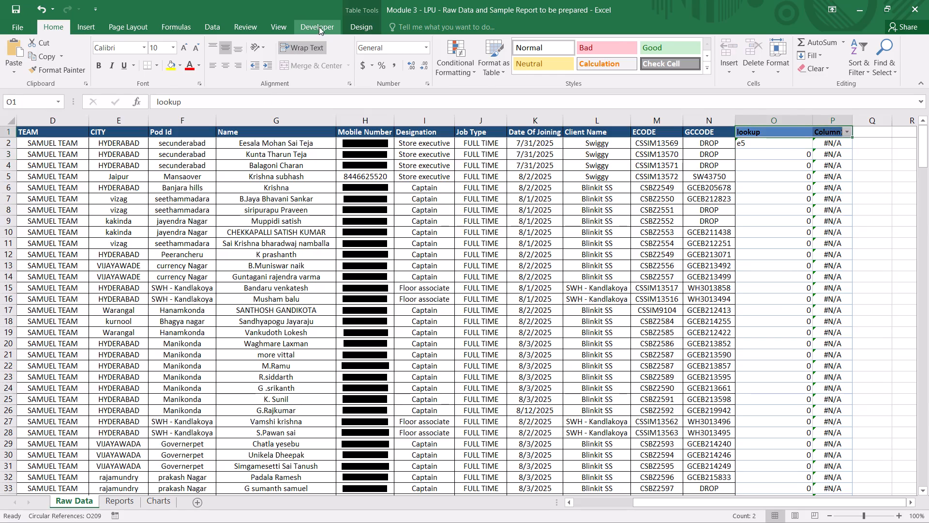
left_click(362, 25)
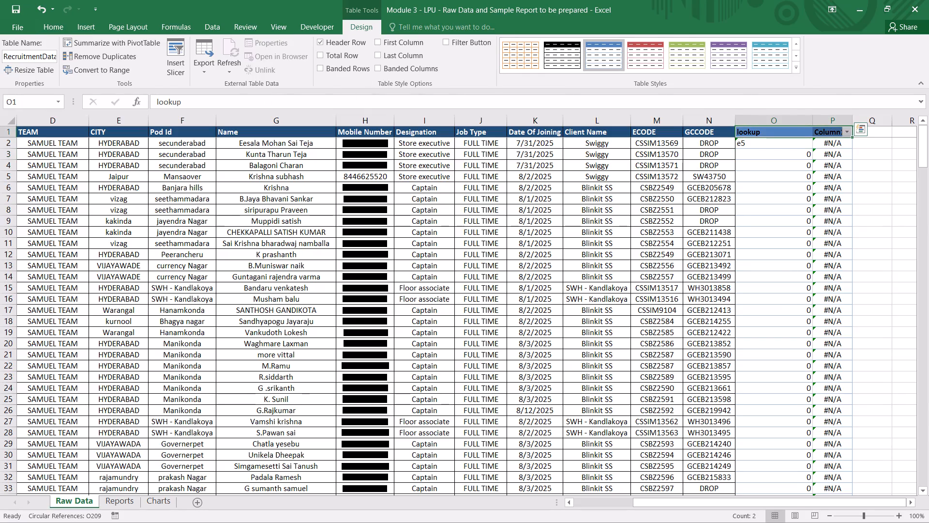
left_click(765, 163)
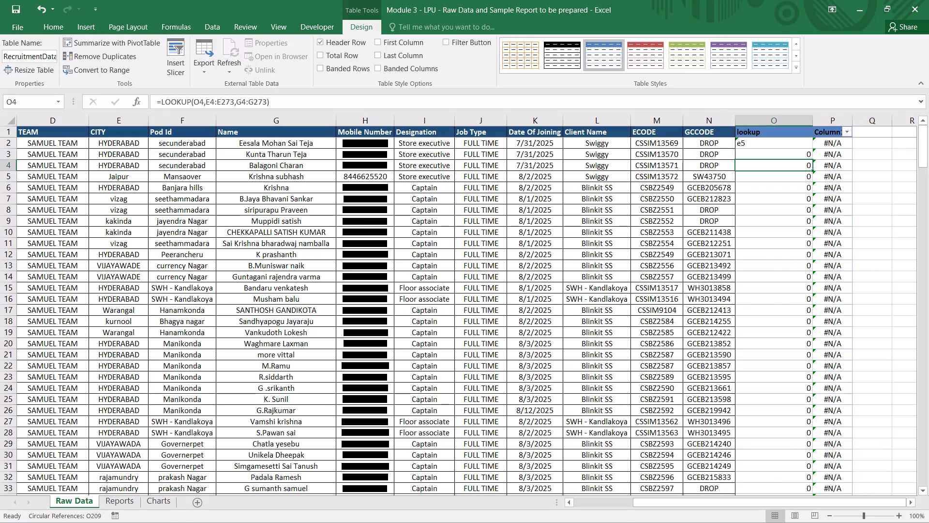
left_click(832, 134)
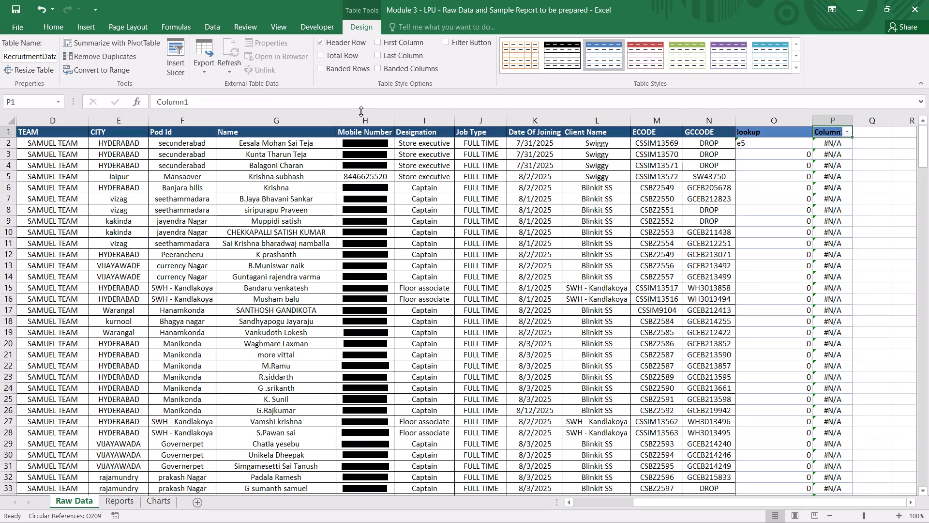
left_click(363, 23)
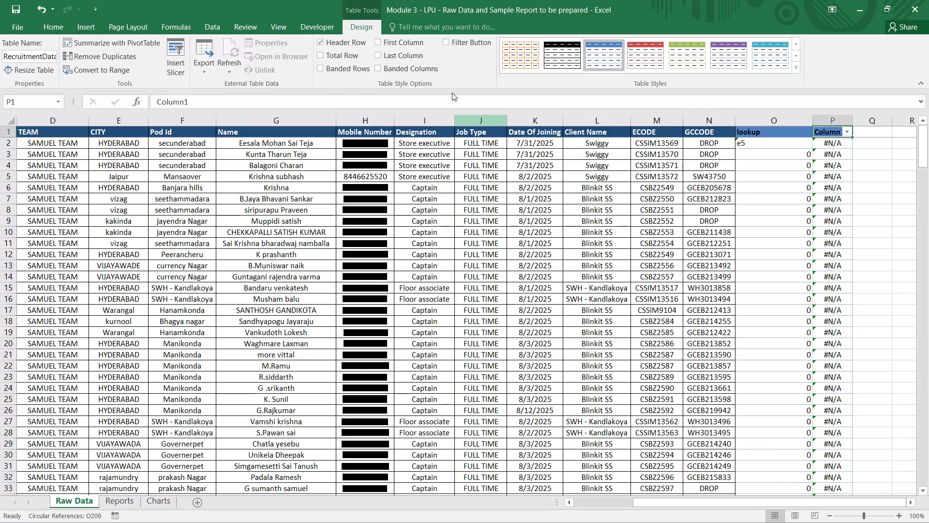
left_click(438, 66)
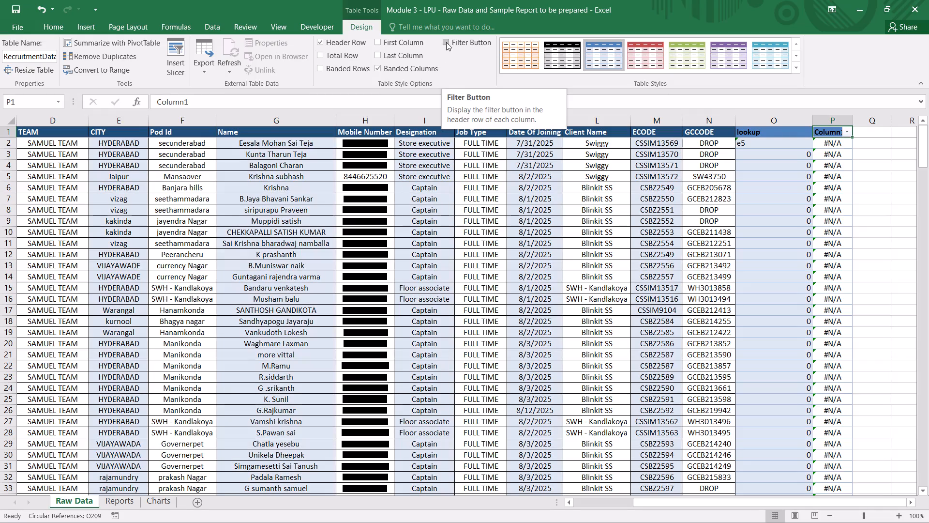
left_click(446, 42)
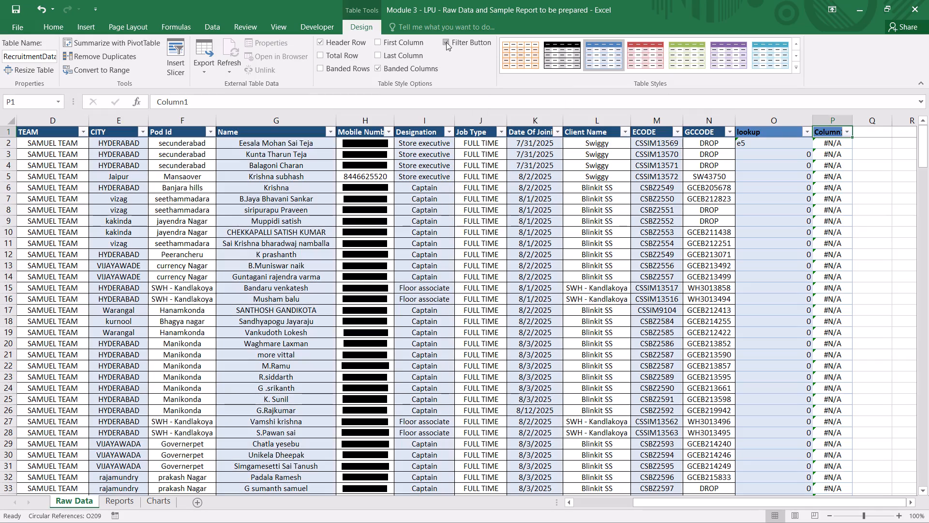
left_click(446, 42)
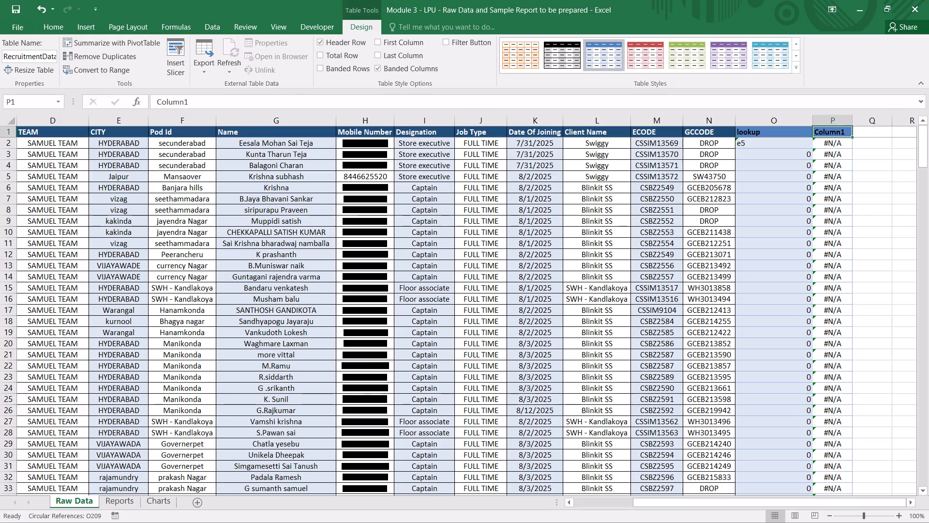
Apply the black-header table style to the Raw Data table, toggling banded columns off and back on.
left_click(749, 242)
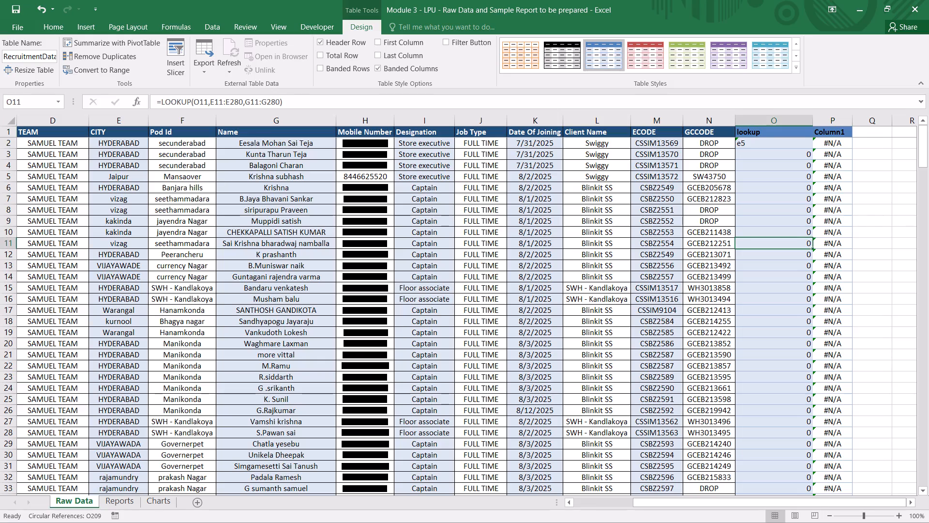
left_click(564, 61)
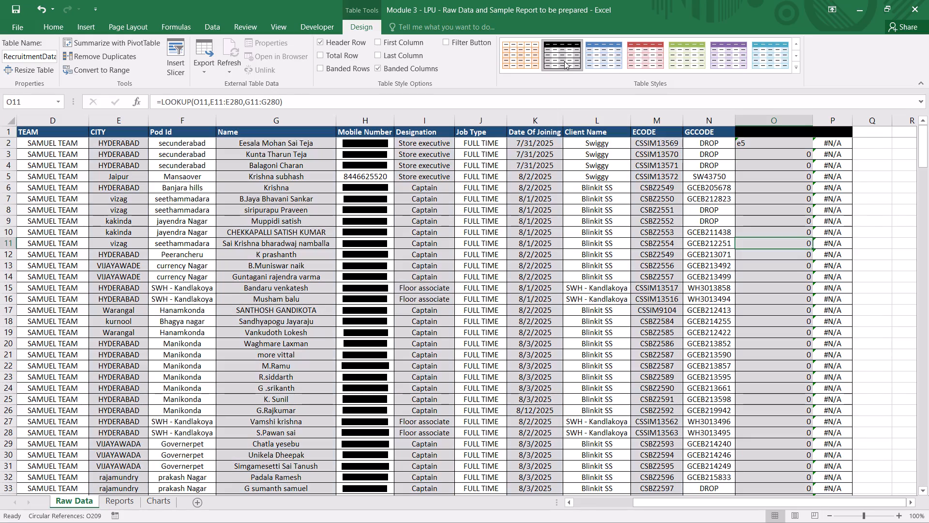
left_click(375, 66)
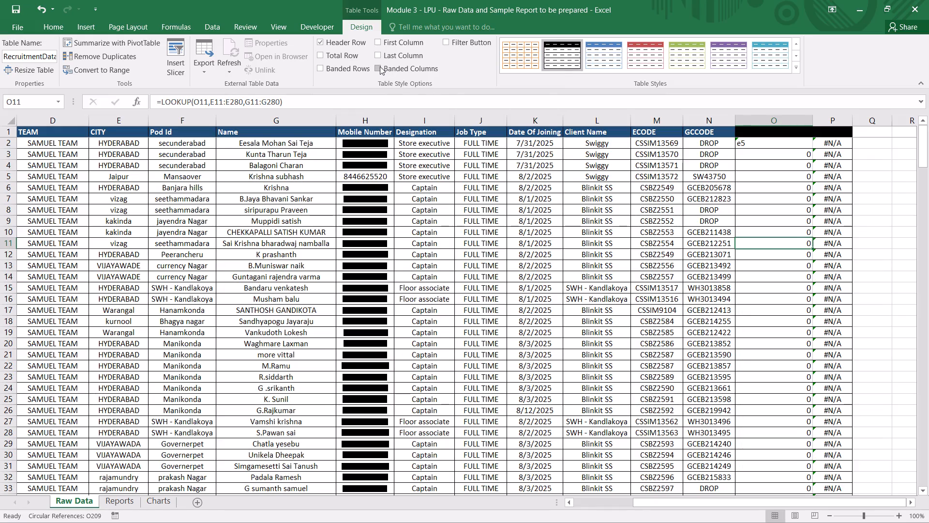
left_click(380, 66)
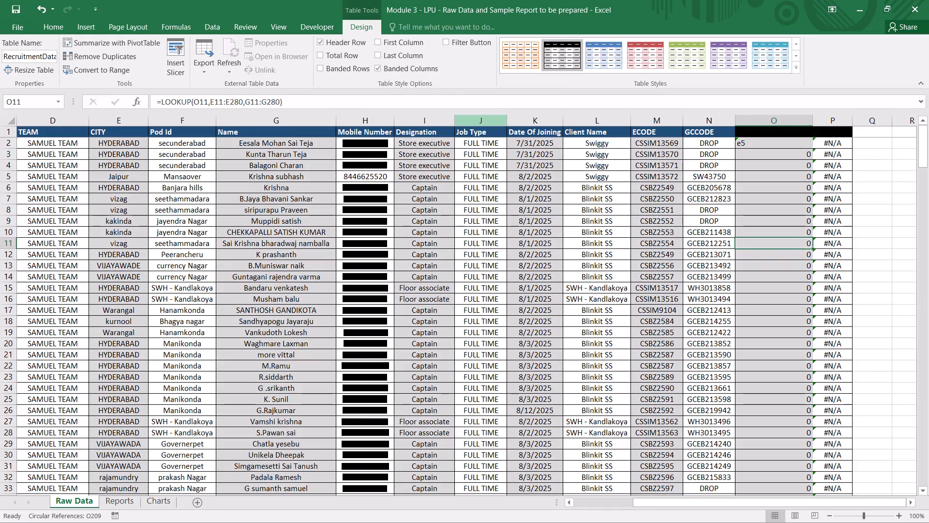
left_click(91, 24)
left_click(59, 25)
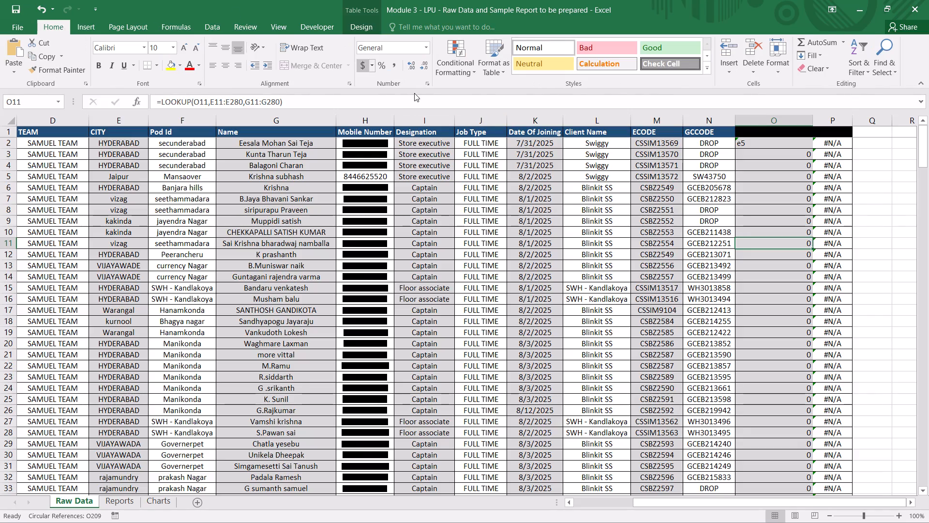
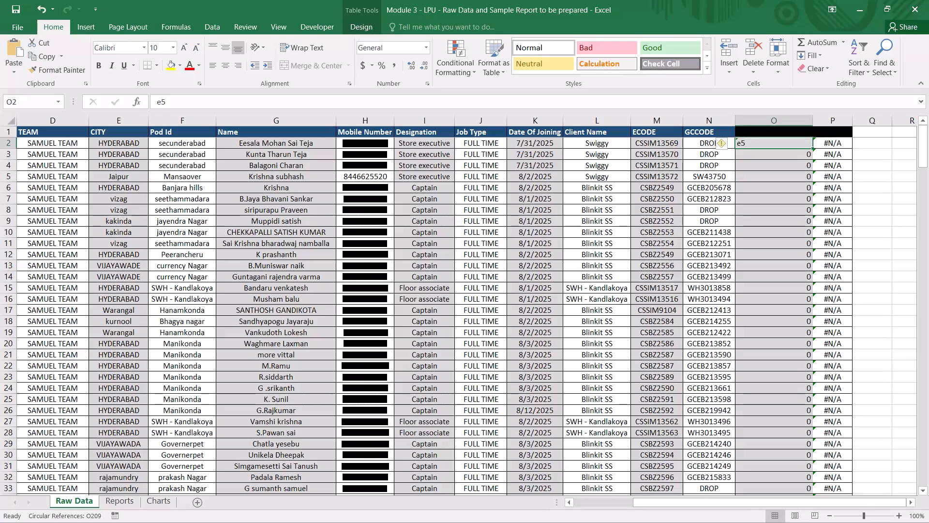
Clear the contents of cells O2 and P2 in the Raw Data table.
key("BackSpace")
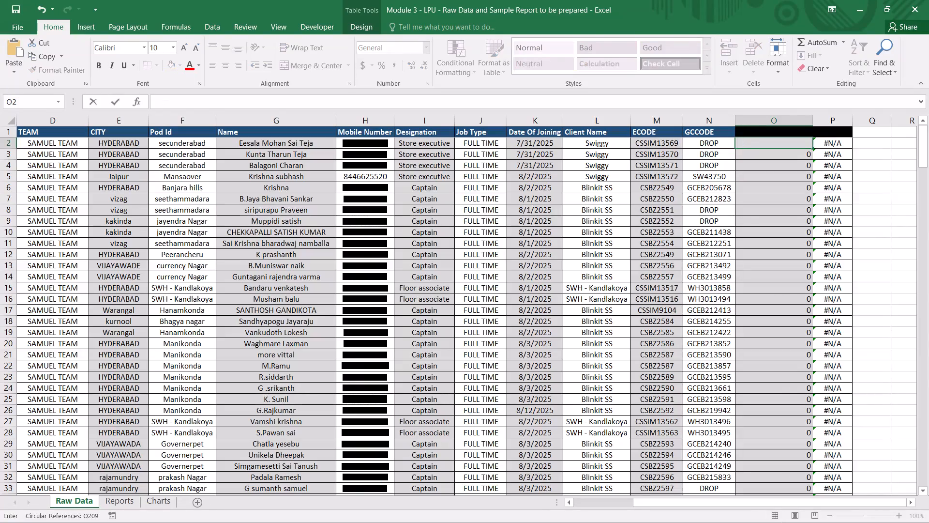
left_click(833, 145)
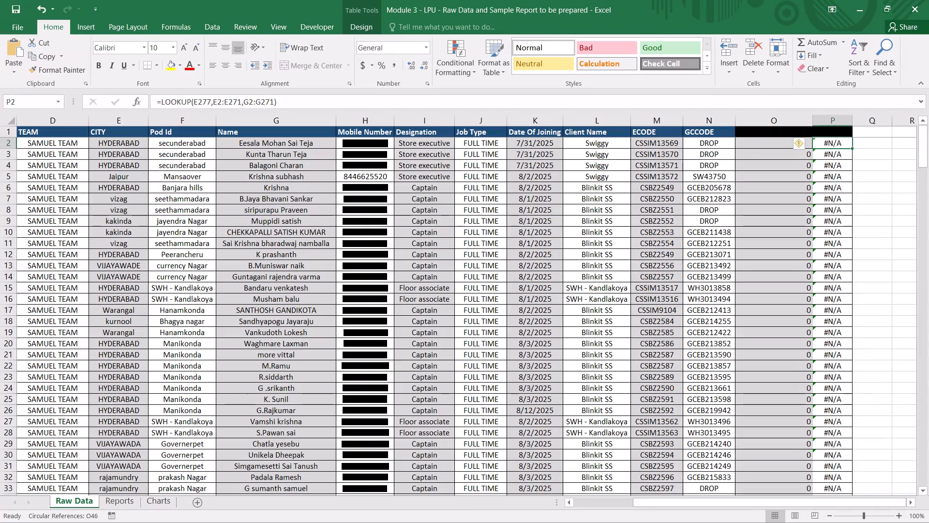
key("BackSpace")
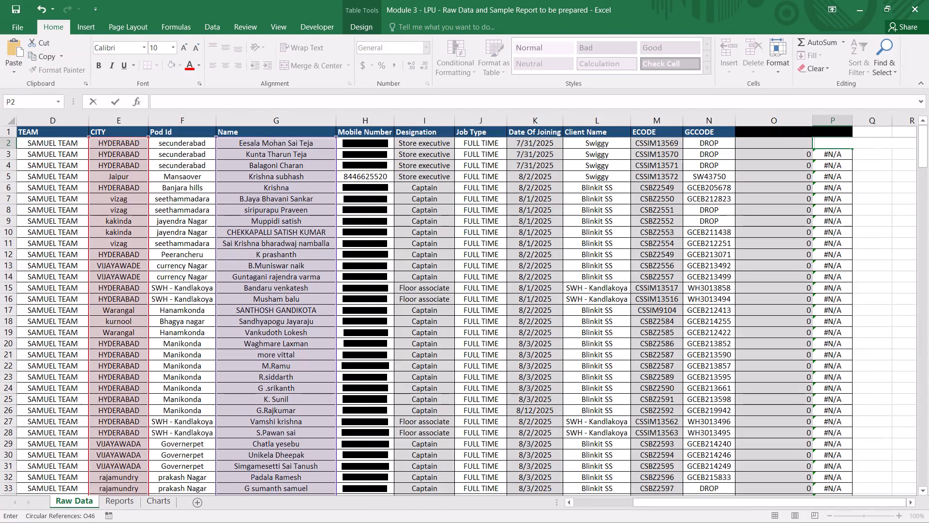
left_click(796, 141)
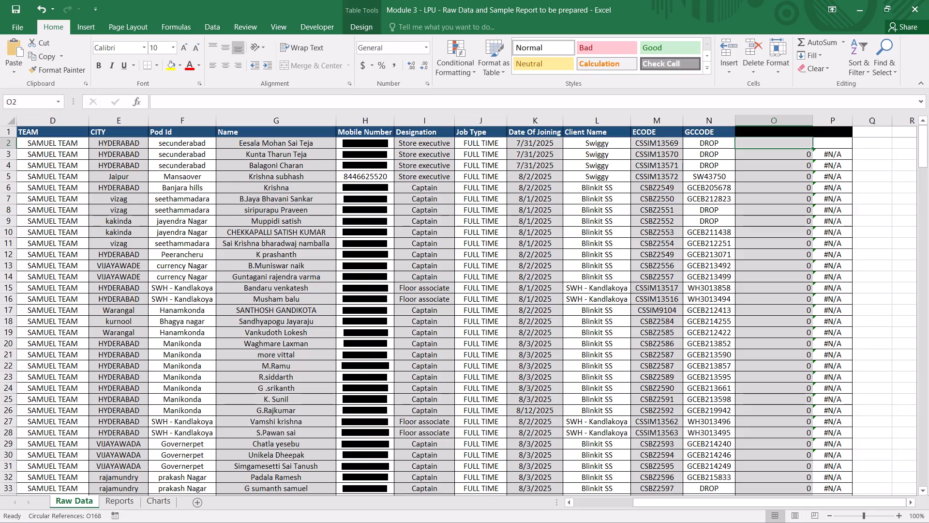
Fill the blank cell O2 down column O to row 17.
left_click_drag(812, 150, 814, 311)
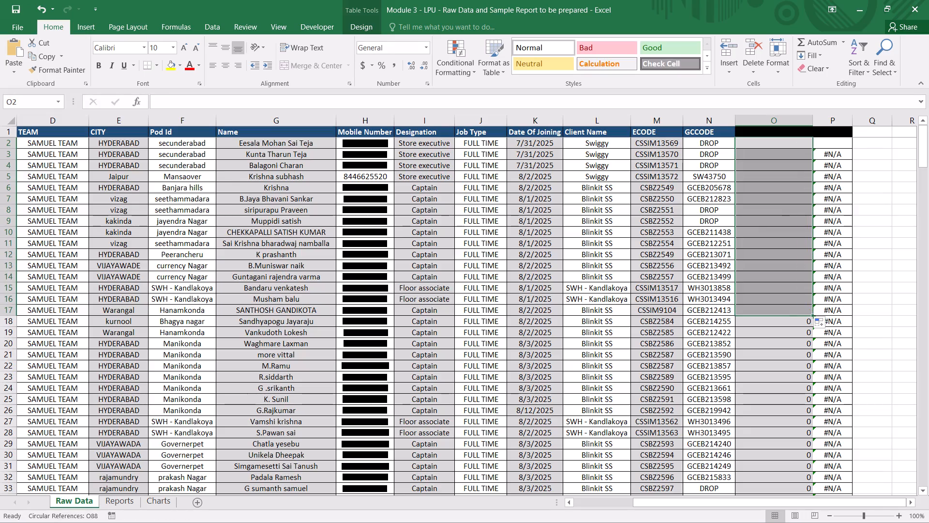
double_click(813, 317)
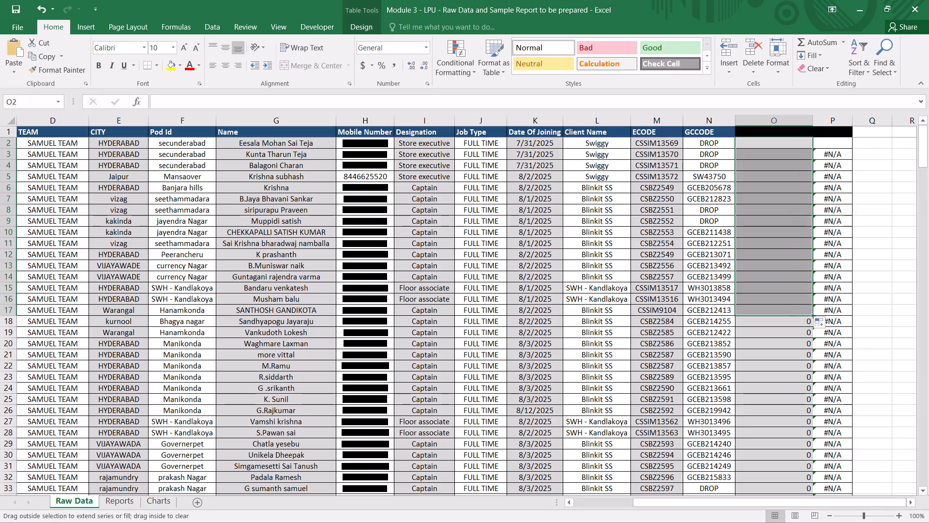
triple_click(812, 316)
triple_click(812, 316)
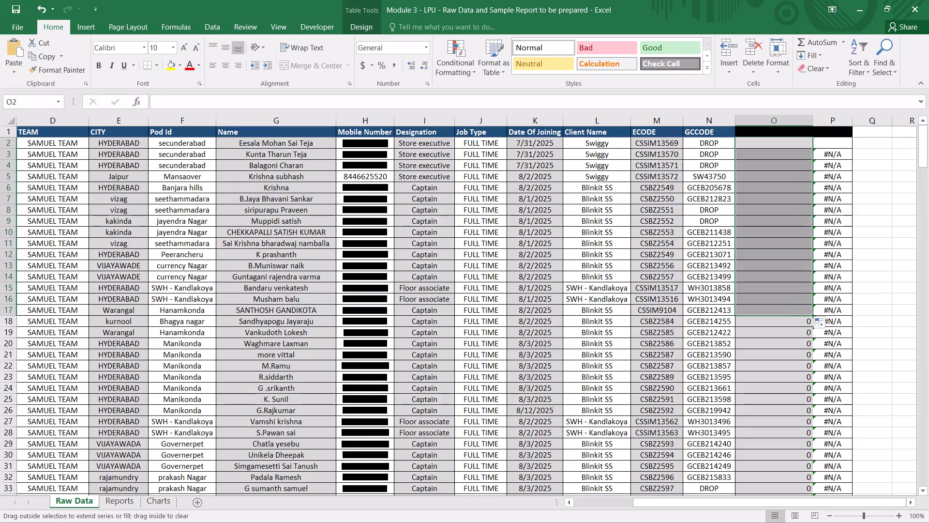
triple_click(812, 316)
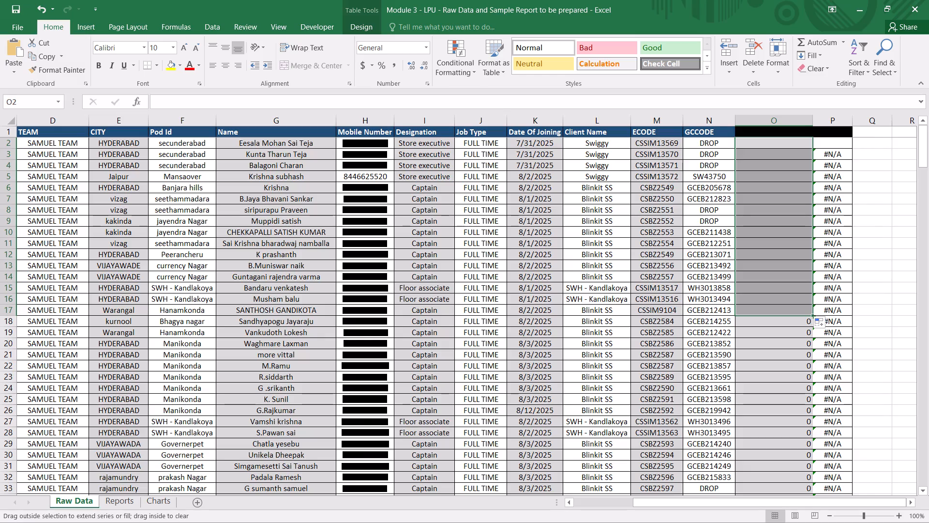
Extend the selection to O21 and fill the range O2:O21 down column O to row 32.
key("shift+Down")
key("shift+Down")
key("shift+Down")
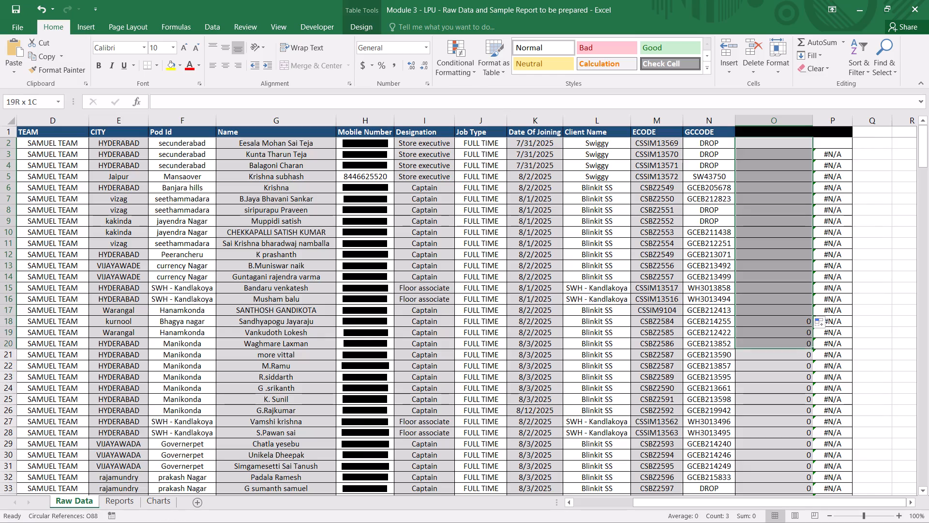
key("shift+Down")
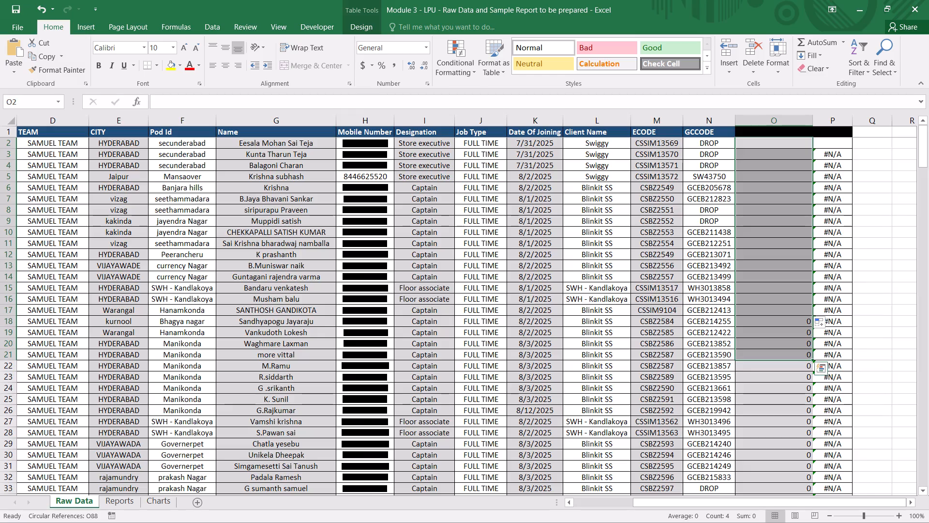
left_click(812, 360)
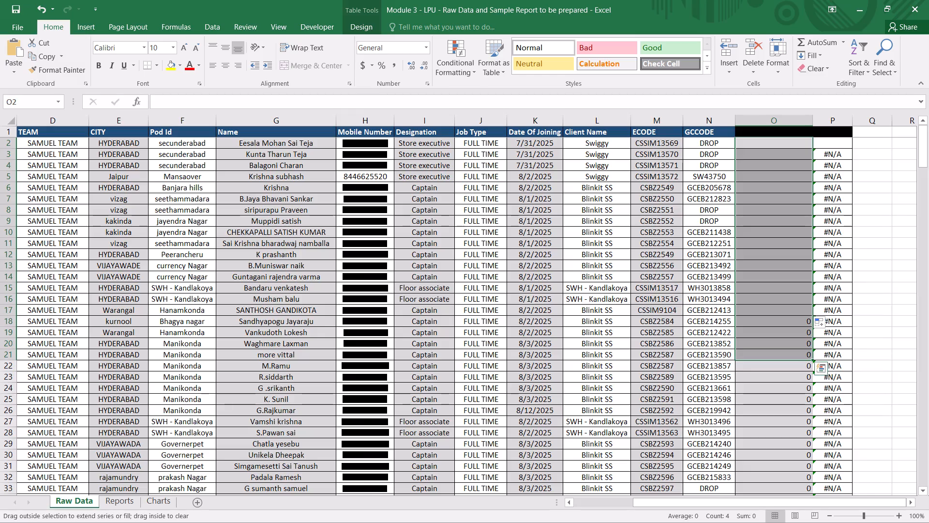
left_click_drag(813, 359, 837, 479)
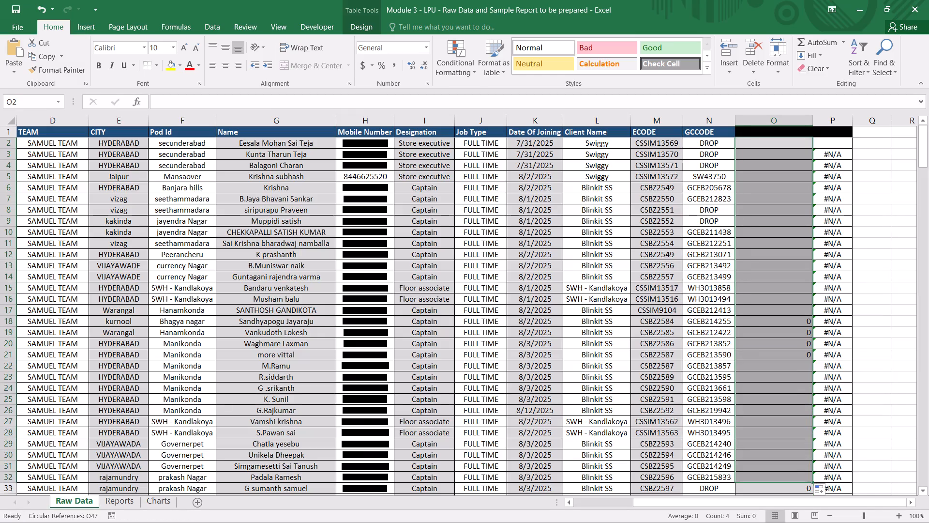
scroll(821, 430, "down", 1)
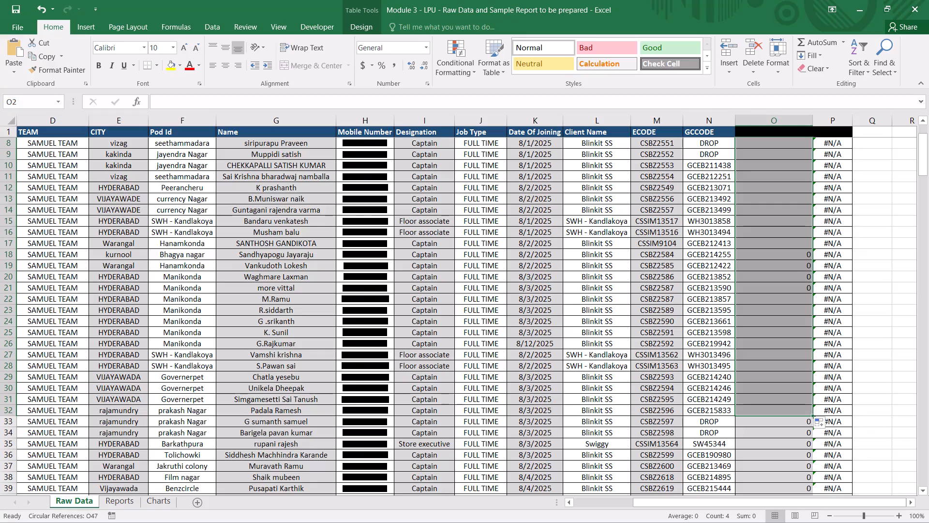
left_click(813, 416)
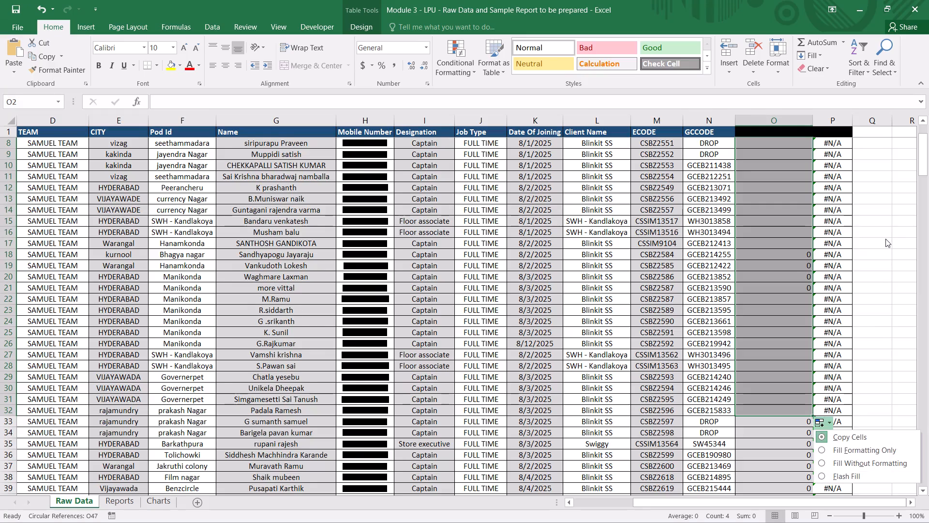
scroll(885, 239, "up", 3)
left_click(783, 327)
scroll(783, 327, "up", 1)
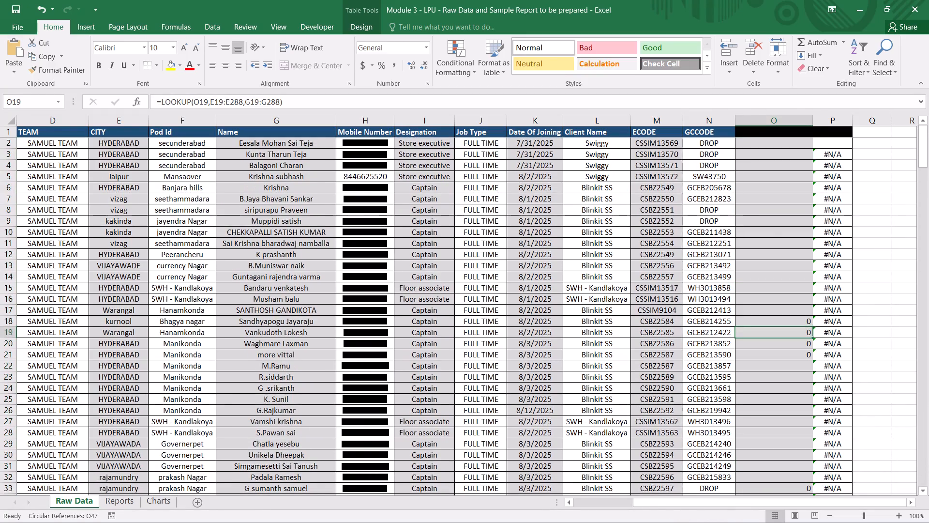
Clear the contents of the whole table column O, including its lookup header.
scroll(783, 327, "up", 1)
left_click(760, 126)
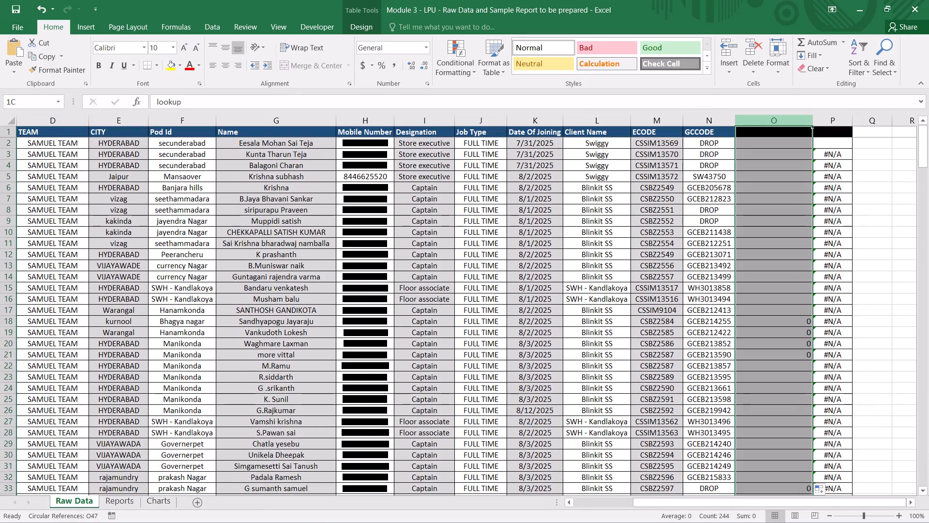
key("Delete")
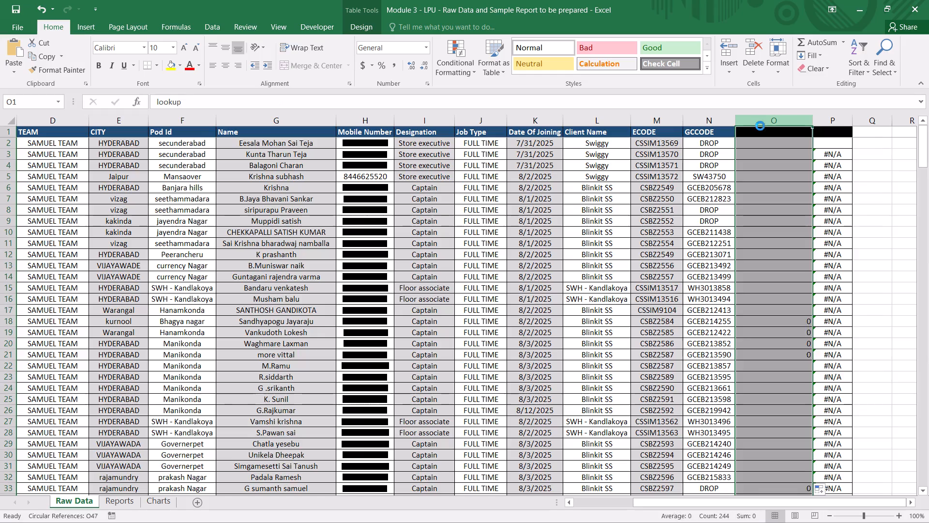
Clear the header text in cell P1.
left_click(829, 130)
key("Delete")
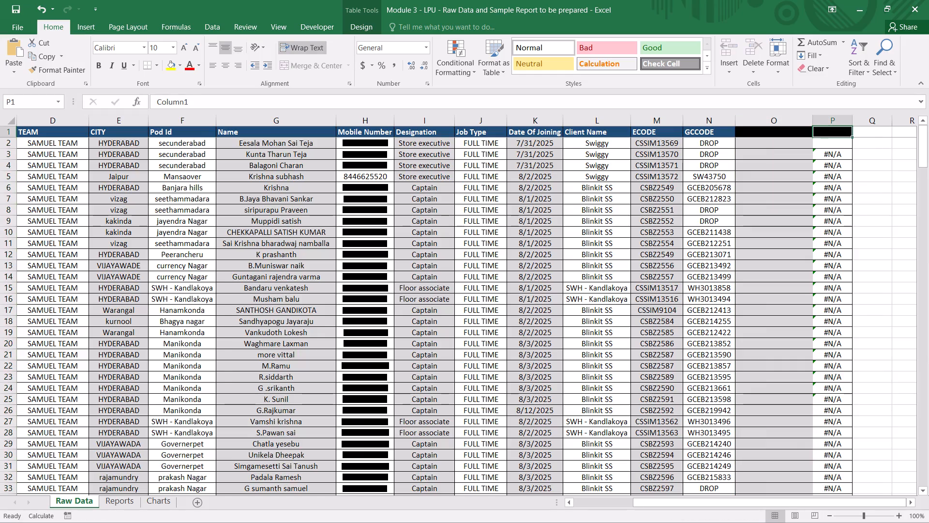
Delete the two extra table columns O and P so the Raw Data table ends at GCCODE.
left_click(761, 132)
left_click(761, 134)
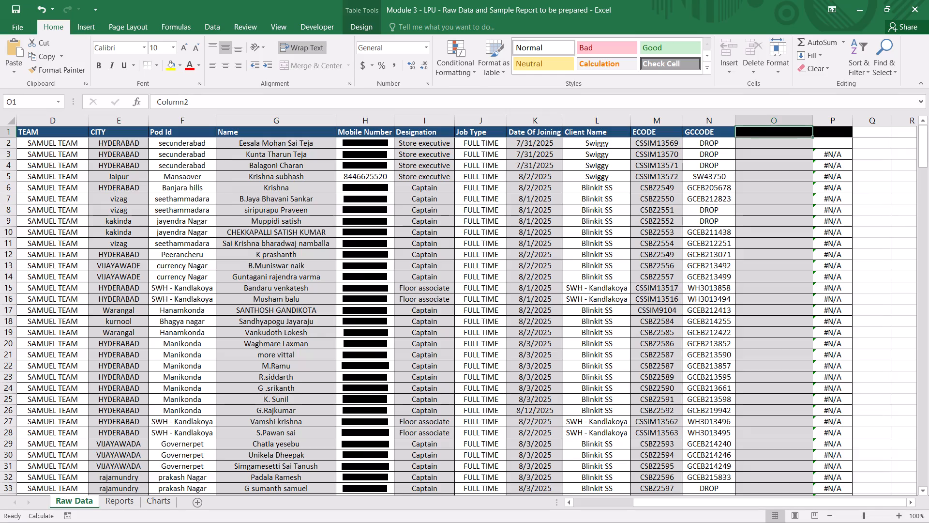
left_click(761, 129)
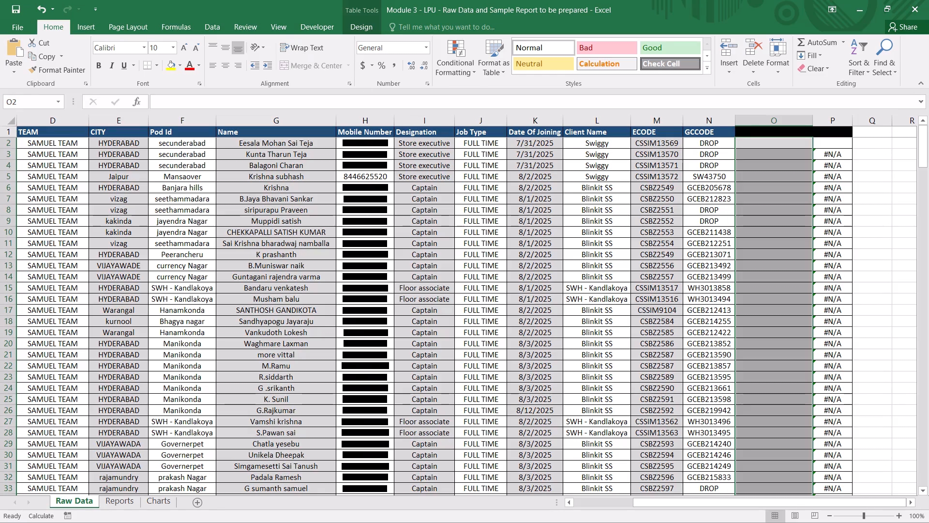
left_click(750, 44)
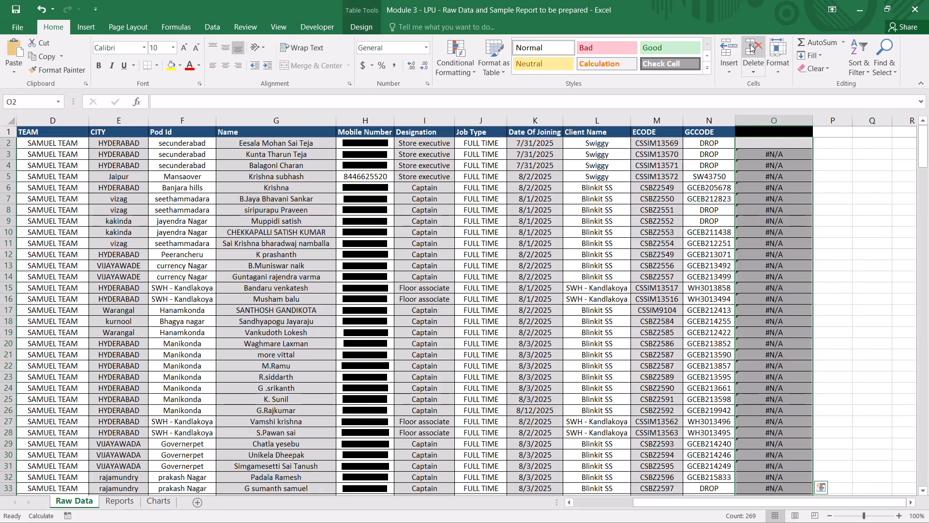
left_click(750, 44)
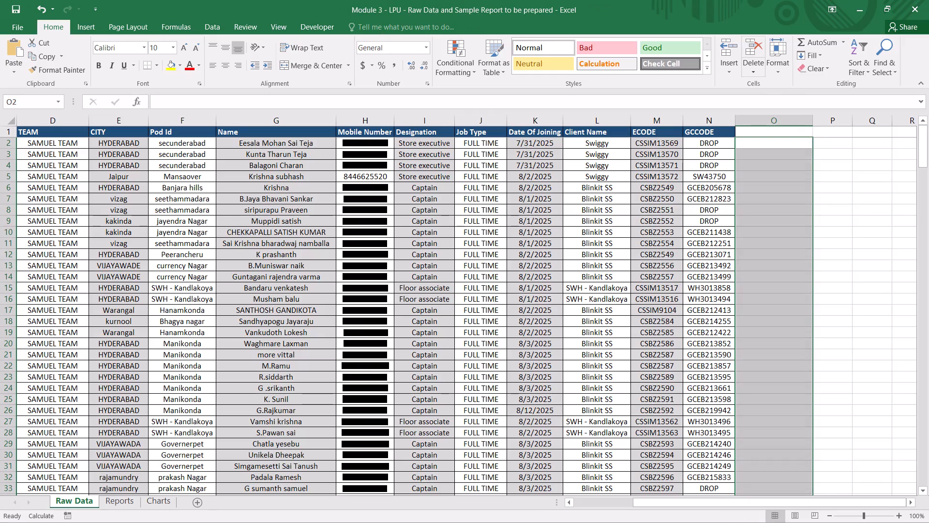
left_click(827, 362)
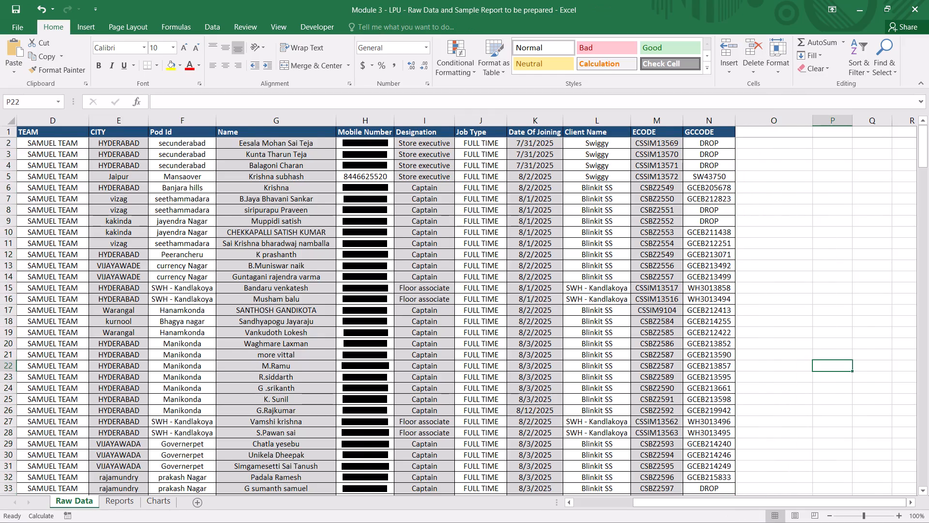
Examine the last rows of the Raw Data table and the empty area beneath it.
scroll(827, 362, "right", 2)
scroll(827, 362, "left", 2)
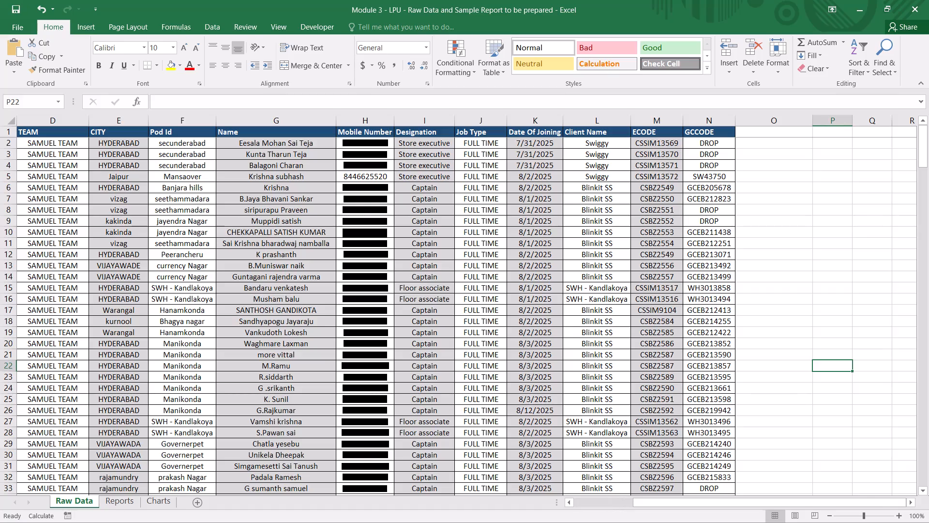
scroll(827, 362, "down", 3)
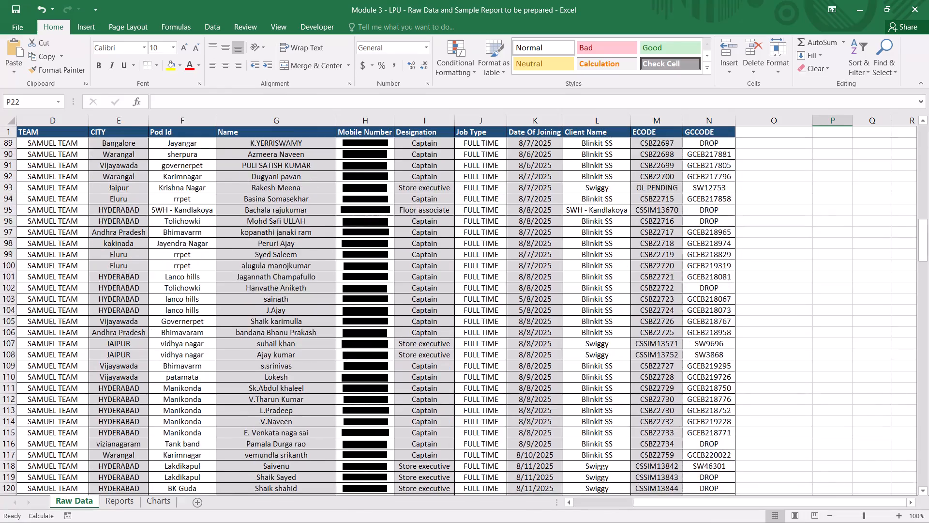
scroll(523, 481, "down", 11)
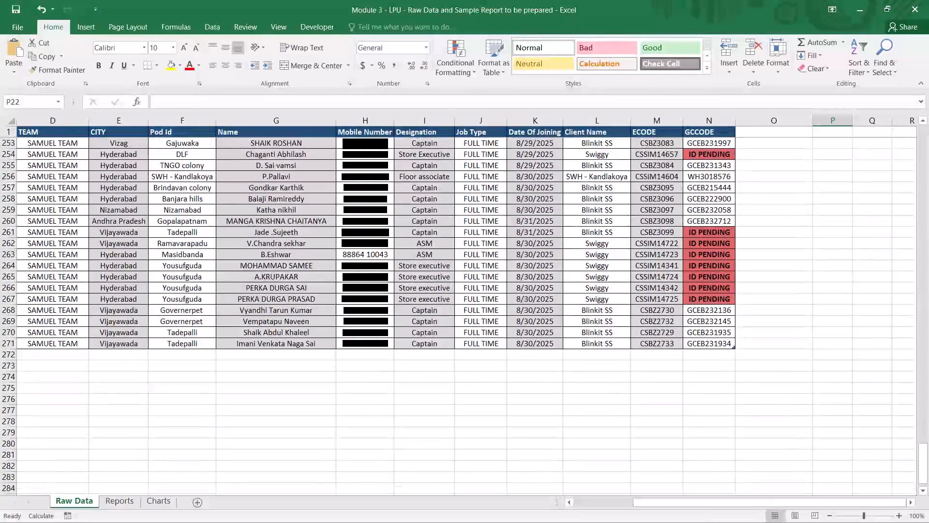
scroll(523, 481, "down", 1)
left_click(52, 366)
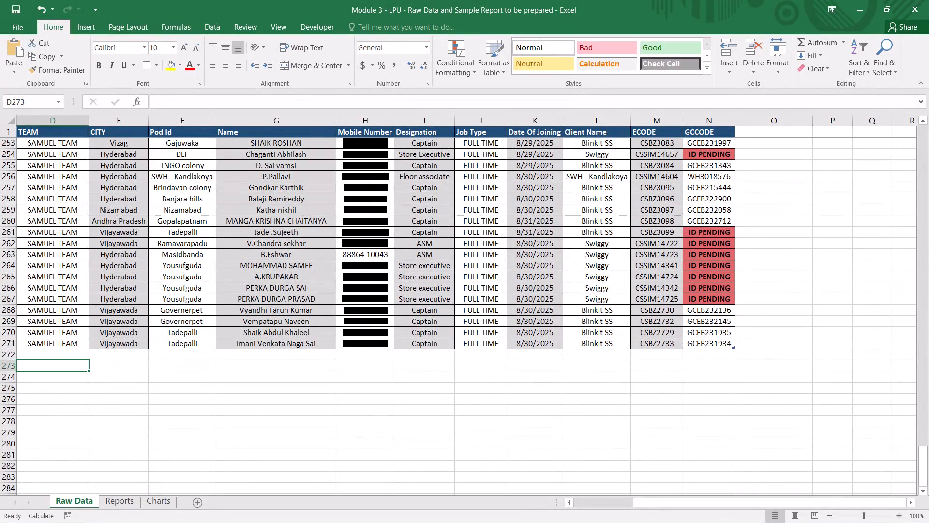
scroll(52, 366, "up", 5)
scroll(52, 366, "down", 2)
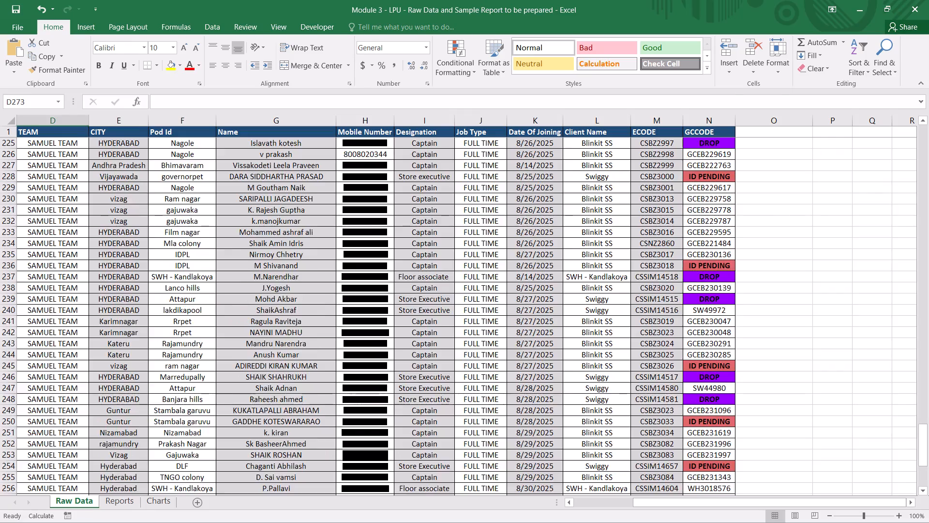
scroll(52, 366, "down", 1)
scroll(52, 366, "up", 3)
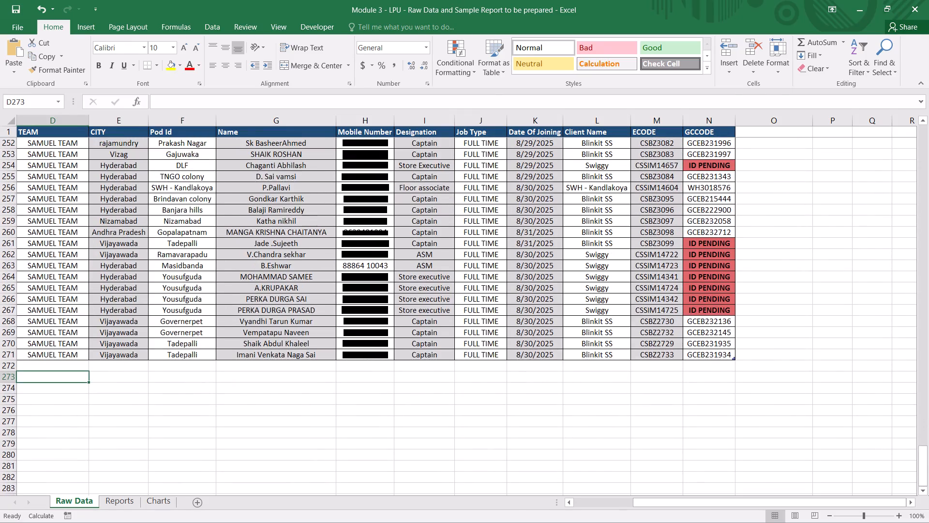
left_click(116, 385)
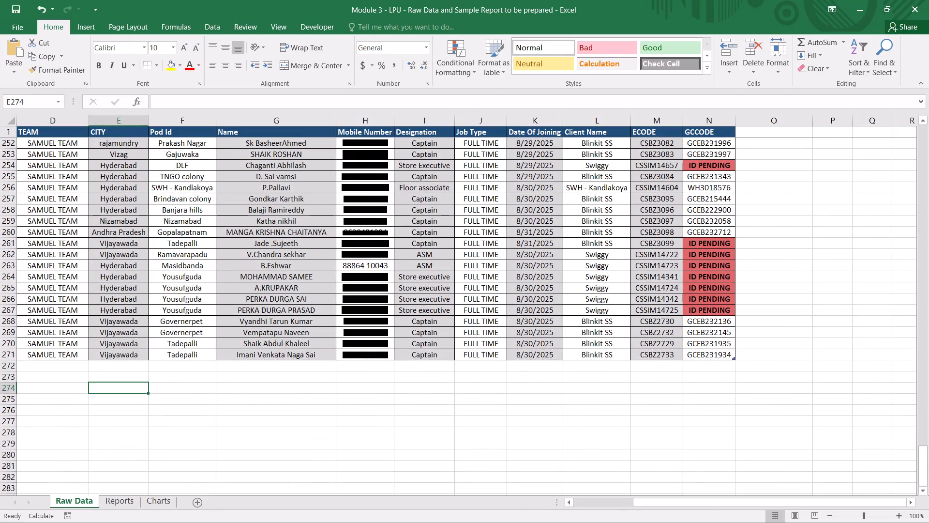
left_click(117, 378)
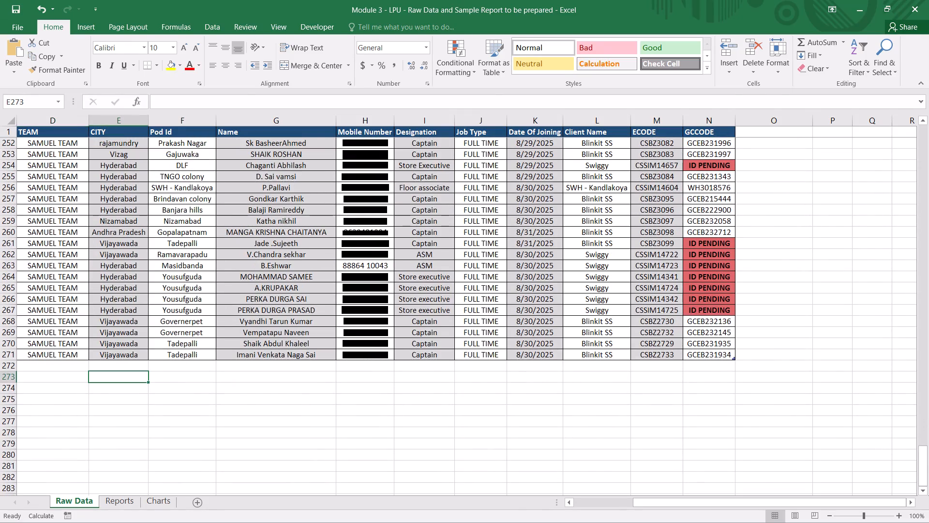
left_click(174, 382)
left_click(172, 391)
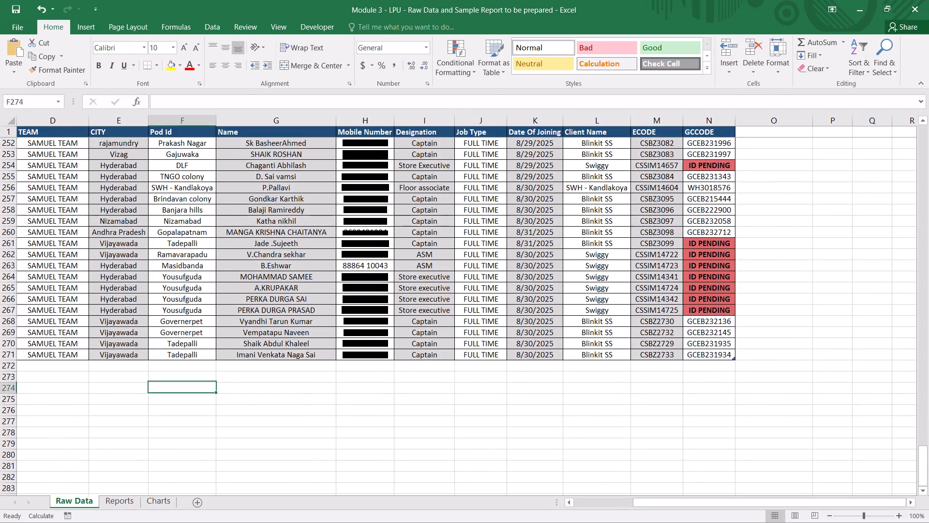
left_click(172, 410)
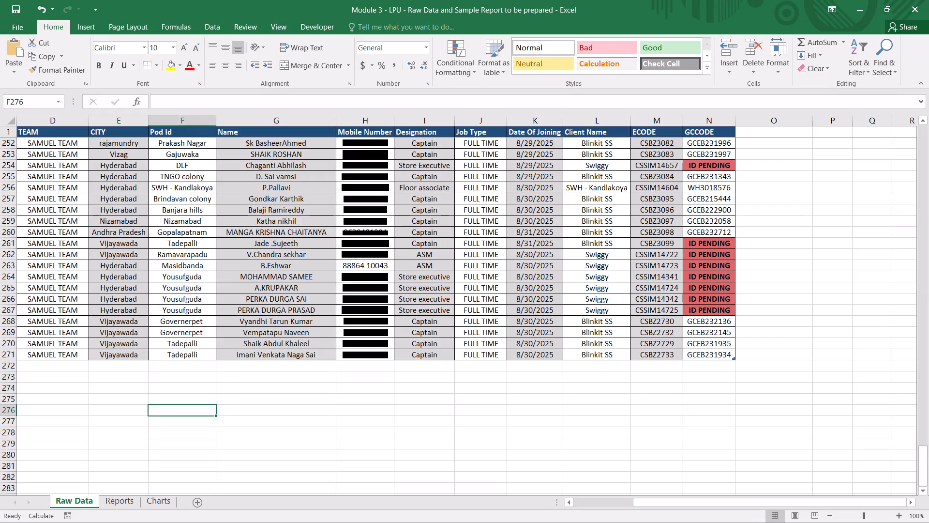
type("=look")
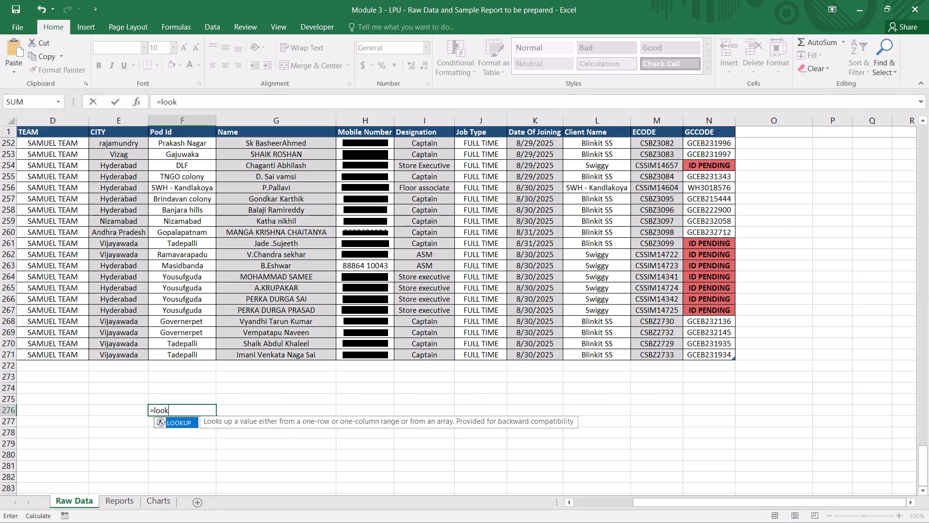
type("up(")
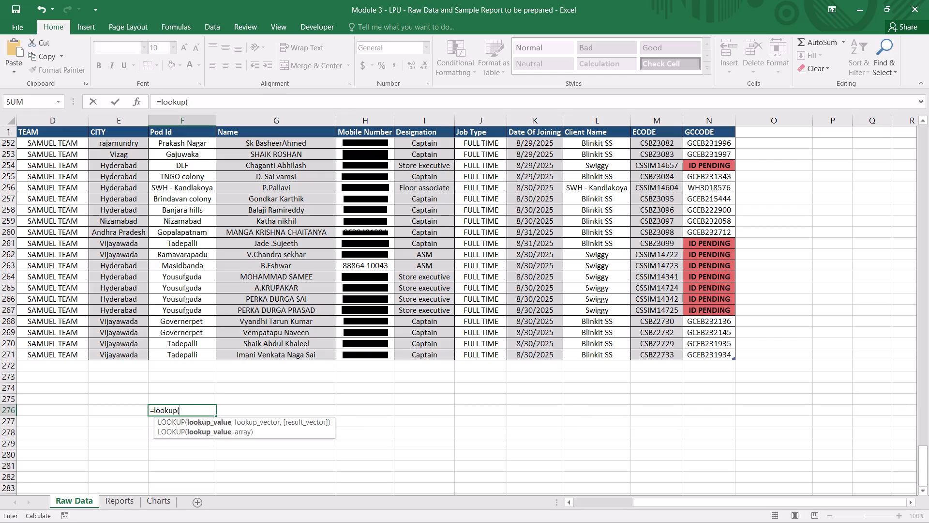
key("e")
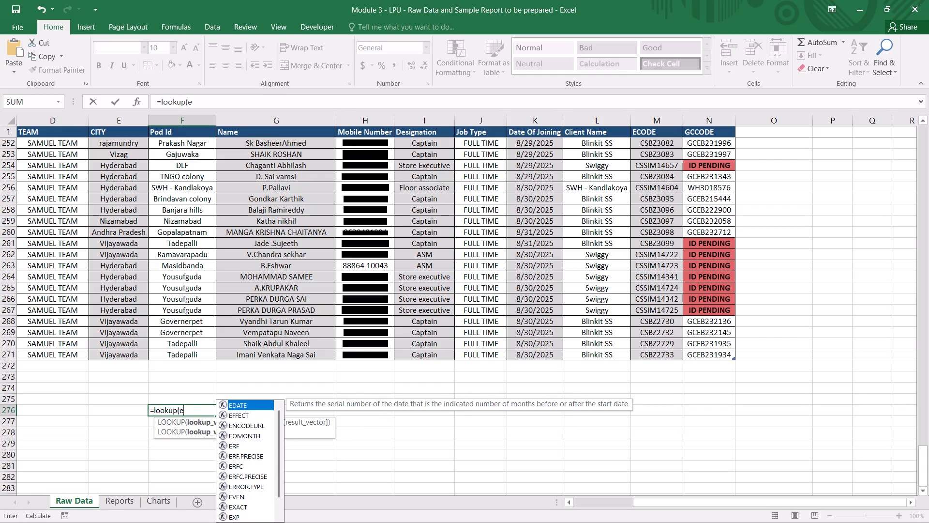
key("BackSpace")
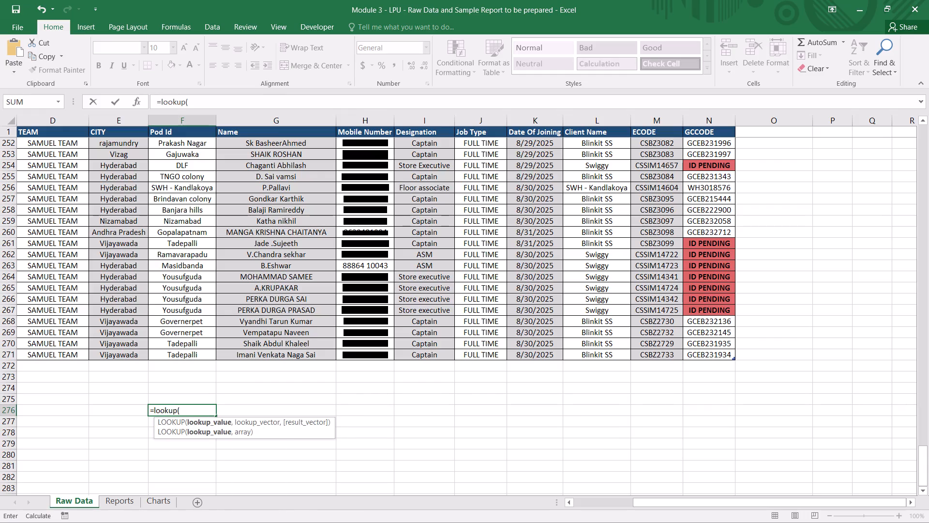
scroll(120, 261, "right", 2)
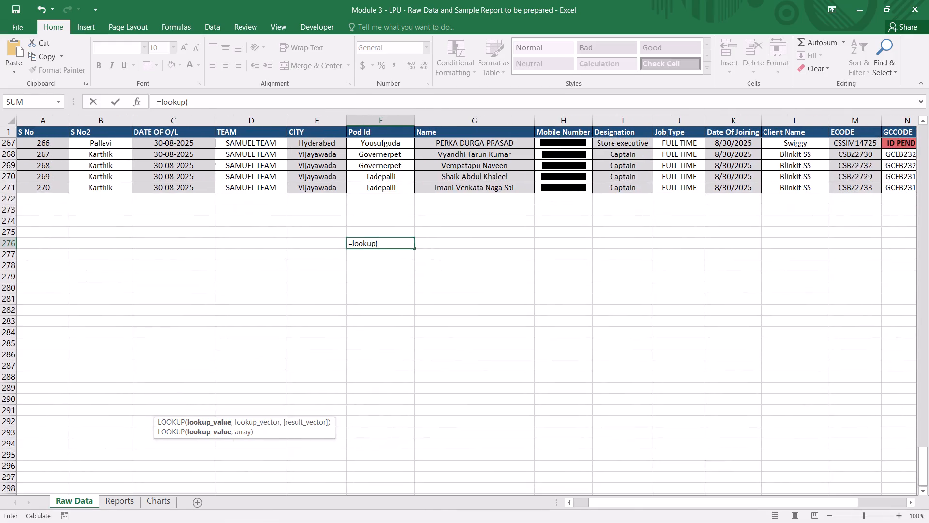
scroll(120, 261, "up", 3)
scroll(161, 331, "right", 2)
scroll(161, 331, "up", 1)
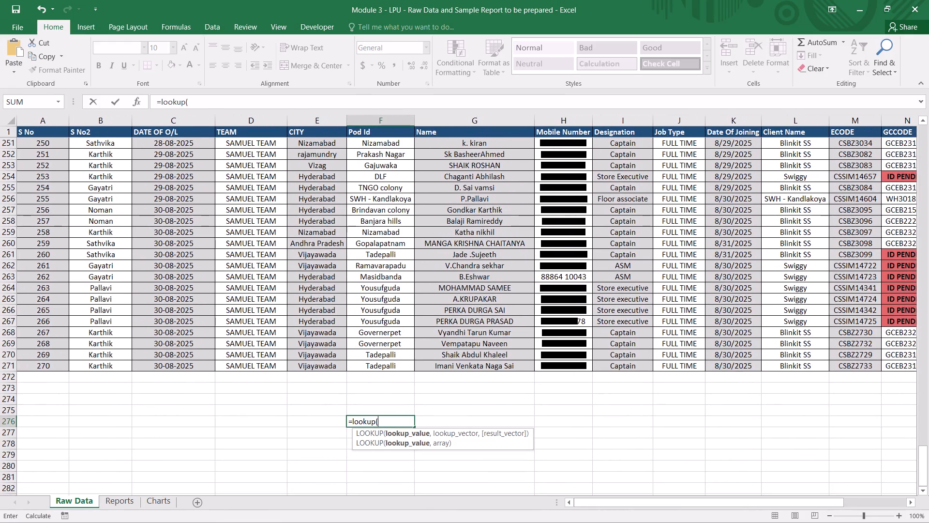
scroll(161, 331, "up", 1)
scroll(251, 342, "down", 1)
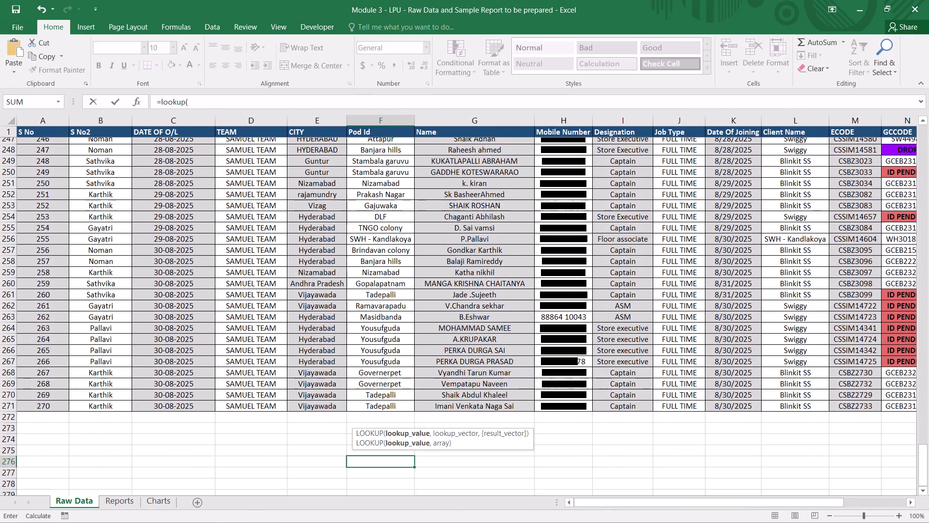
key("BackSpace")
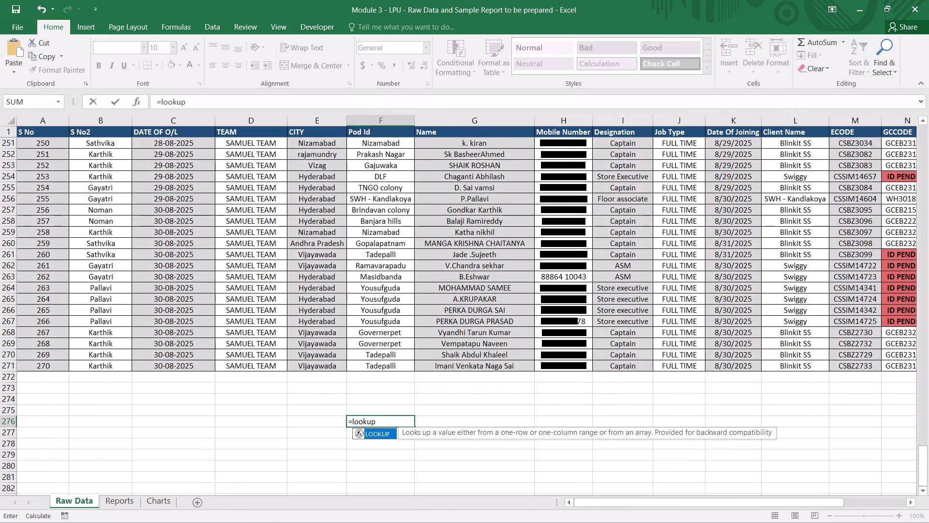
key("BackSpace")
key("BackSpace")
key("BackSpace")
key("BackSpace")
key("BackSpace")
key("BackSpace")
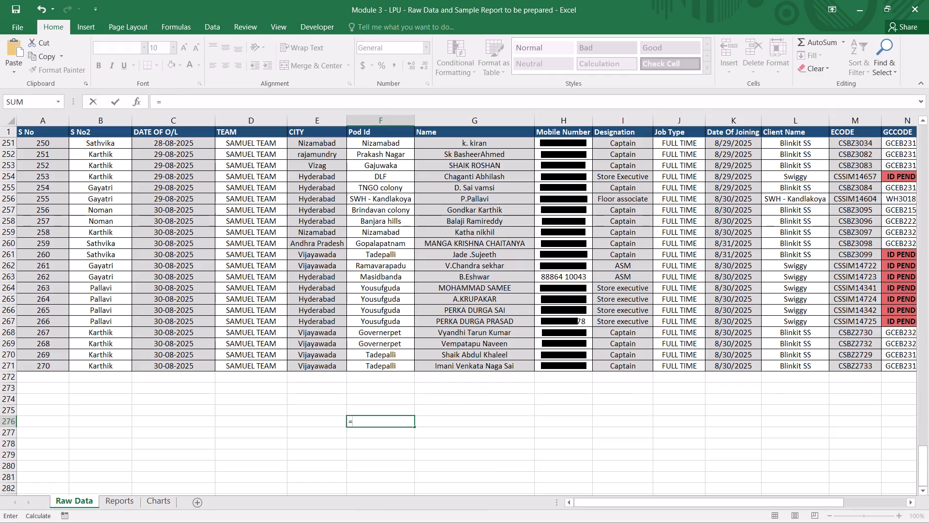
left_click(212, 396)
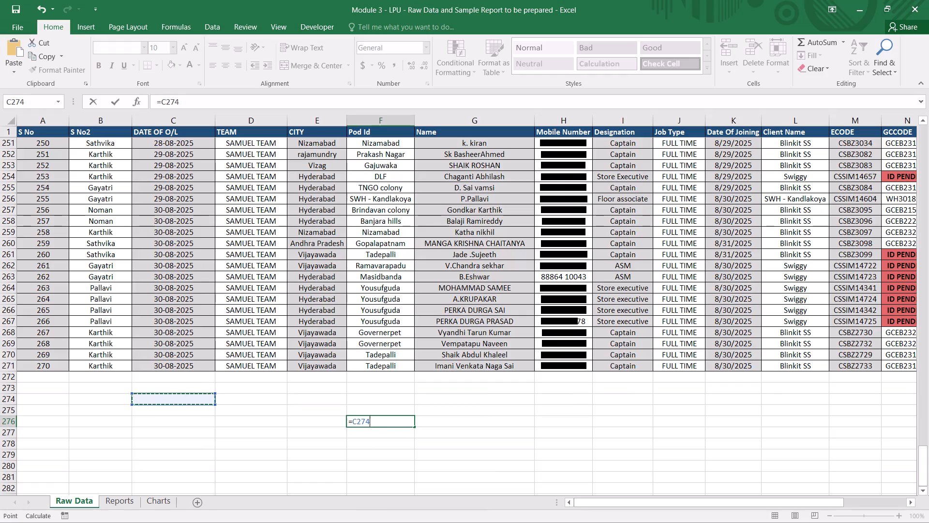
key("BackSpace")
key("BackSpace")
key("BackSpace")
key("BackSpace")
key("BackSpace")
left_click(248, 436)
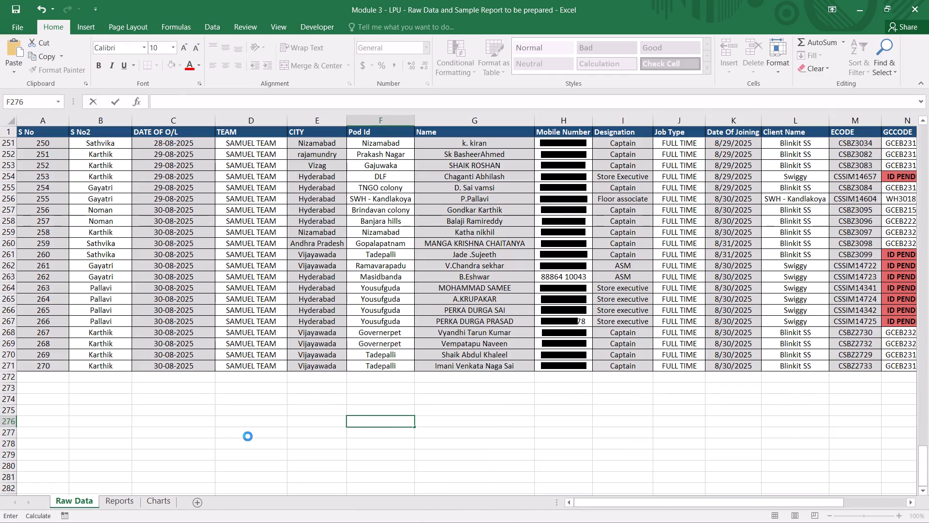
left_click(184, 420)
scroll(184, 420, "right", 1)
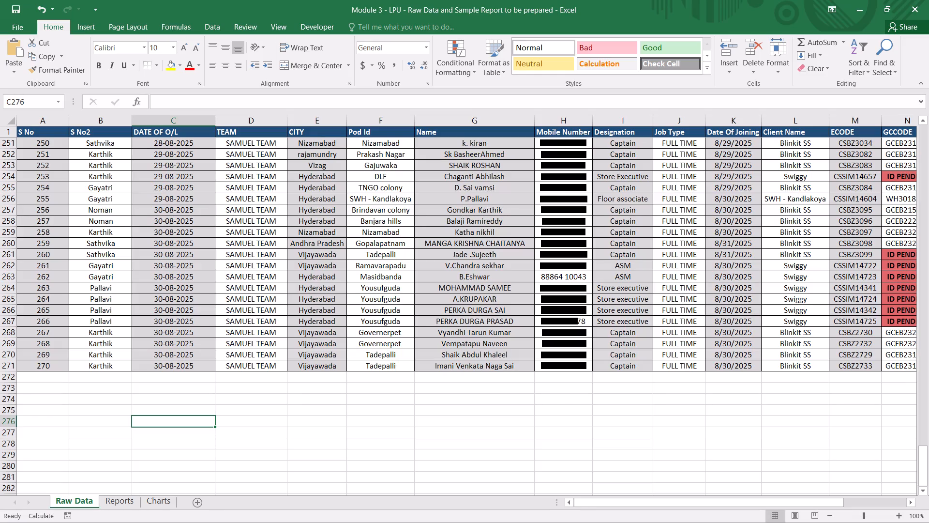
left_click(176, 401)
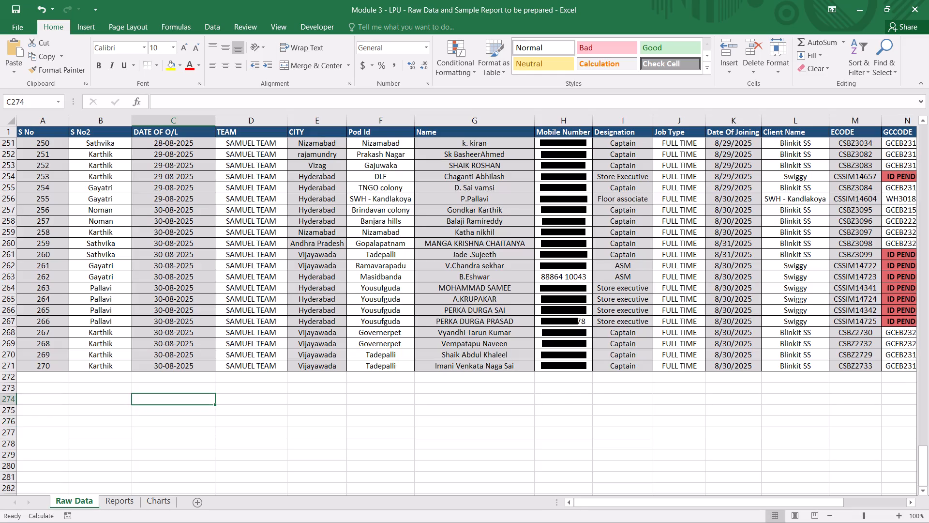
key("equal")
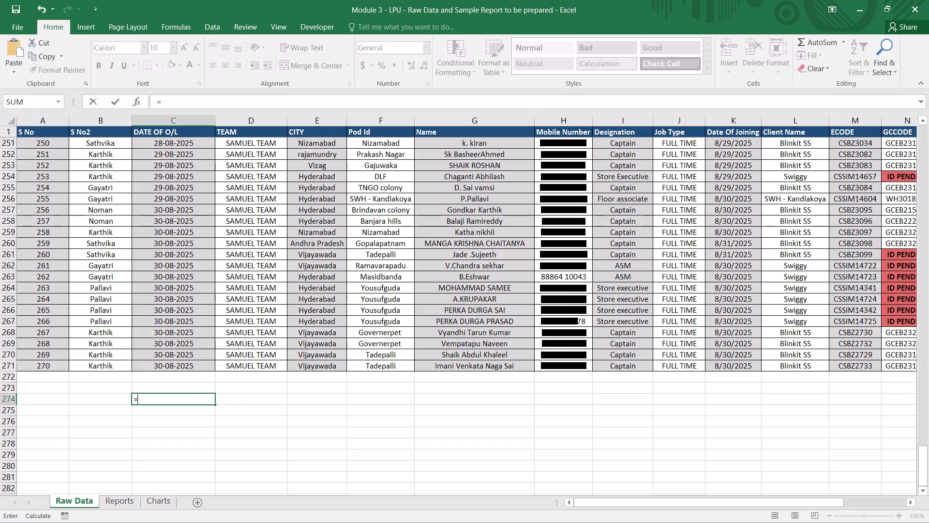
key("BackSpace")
Enter the formula =lookup(a274,a2:a271,e2:d271) in cell B274 below the table.
left_click(103, 404)
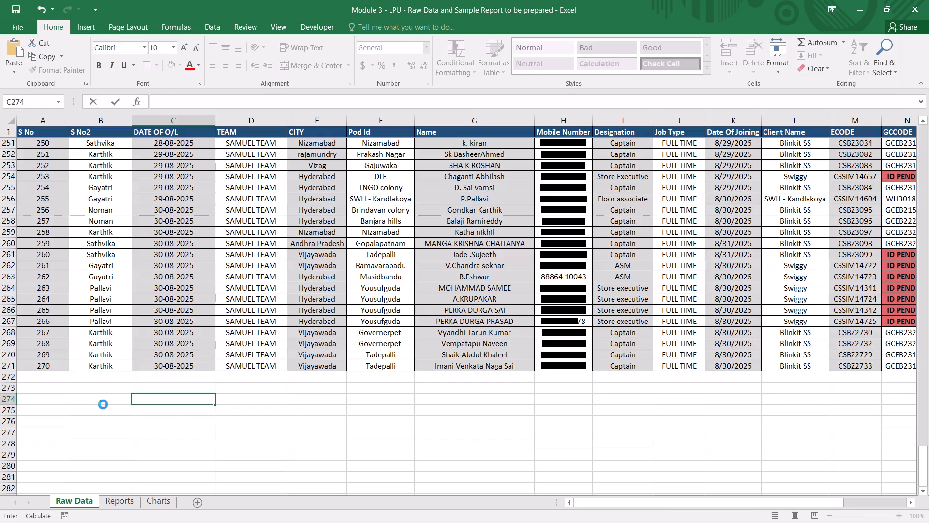
key("equal")
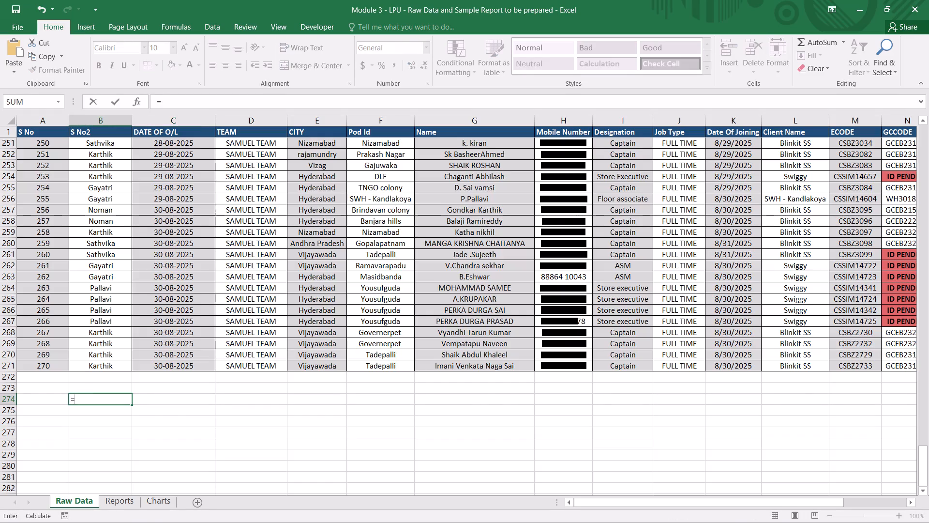
type("lookupl")
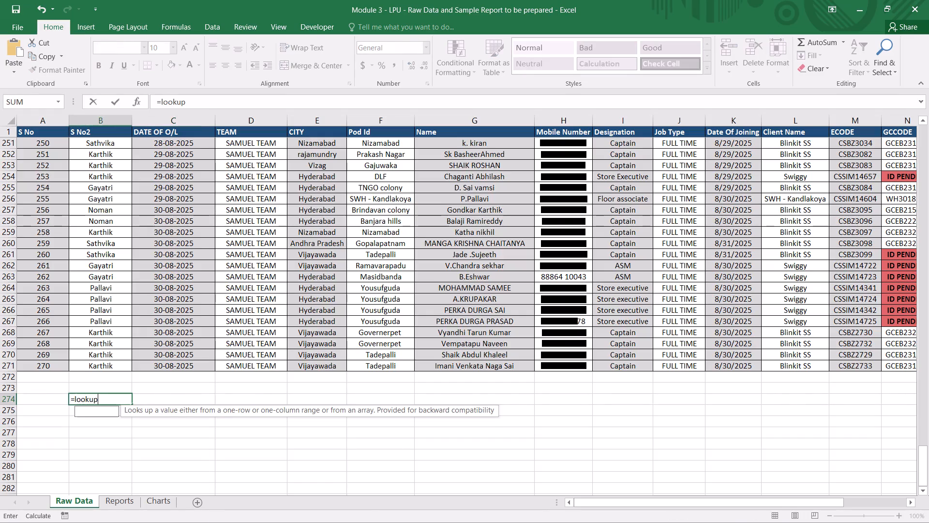
key("BackSpace")
key("shift+parenleft")
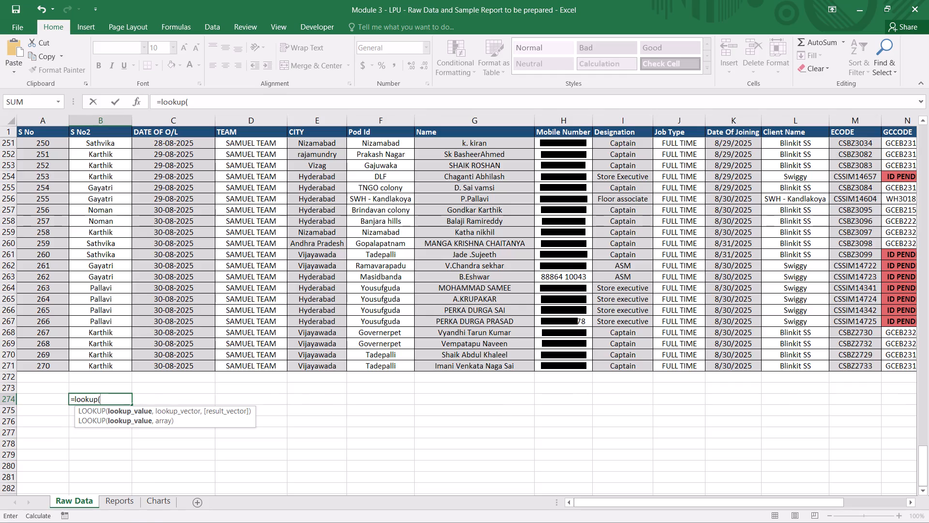
key("a")
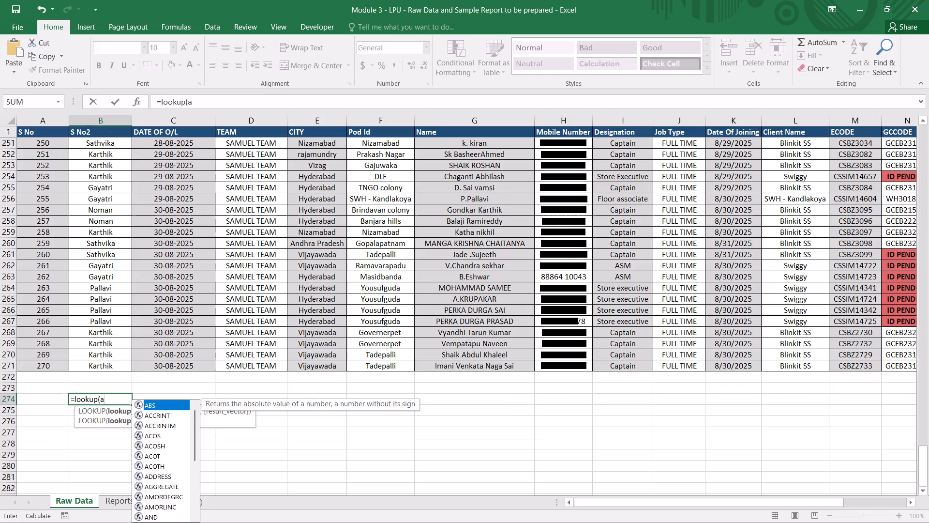
type("27")
key("4")
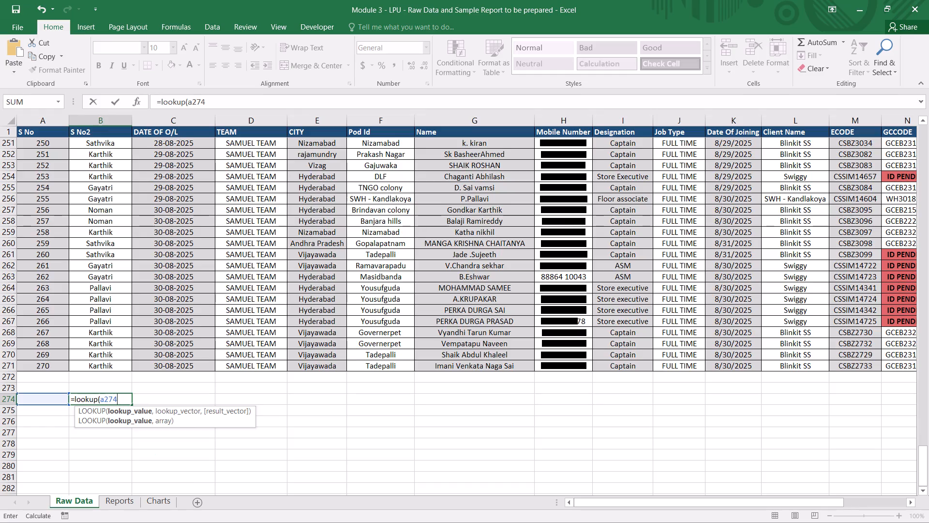
key("comma")
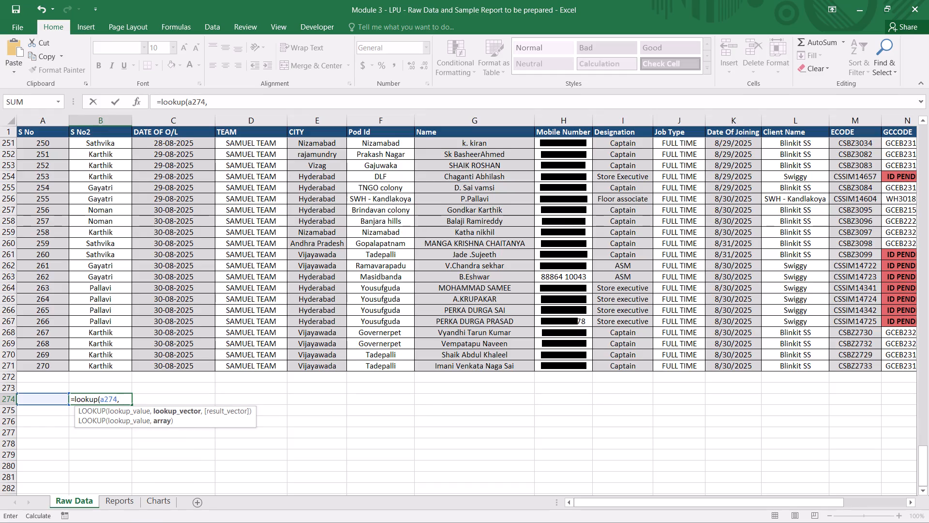
key("a")
type("2:")
type("a2")
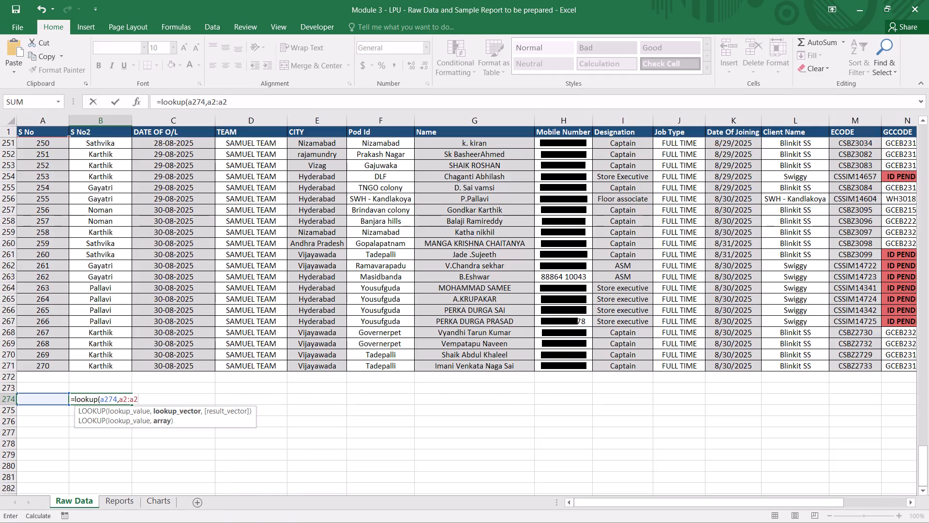
type("71")
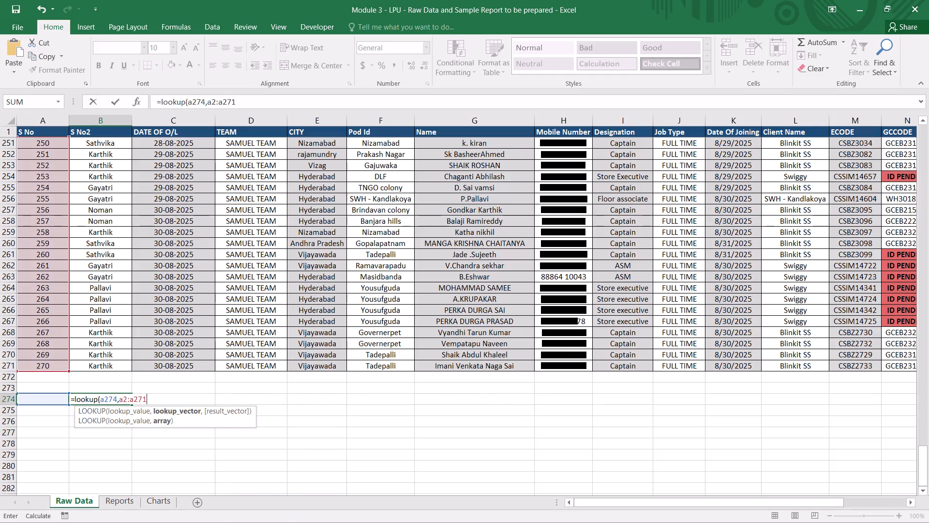
key("comma")
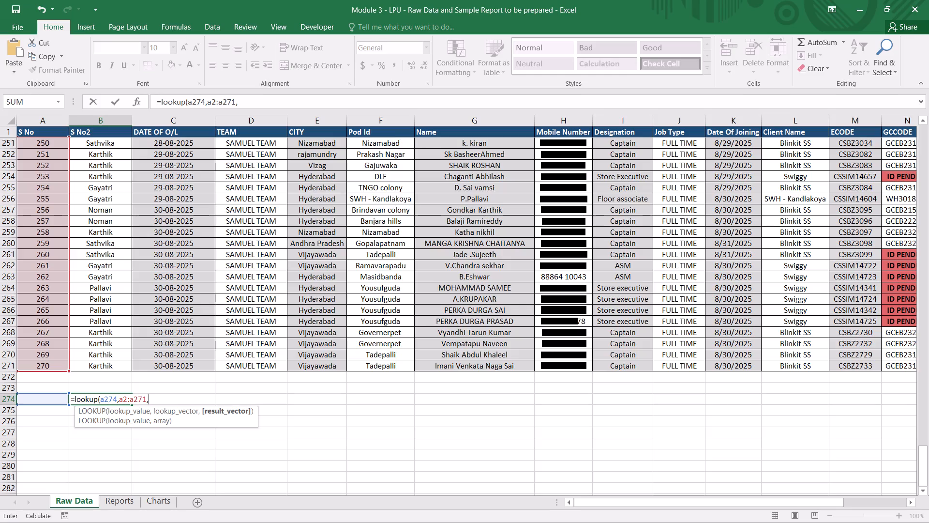
key("e")
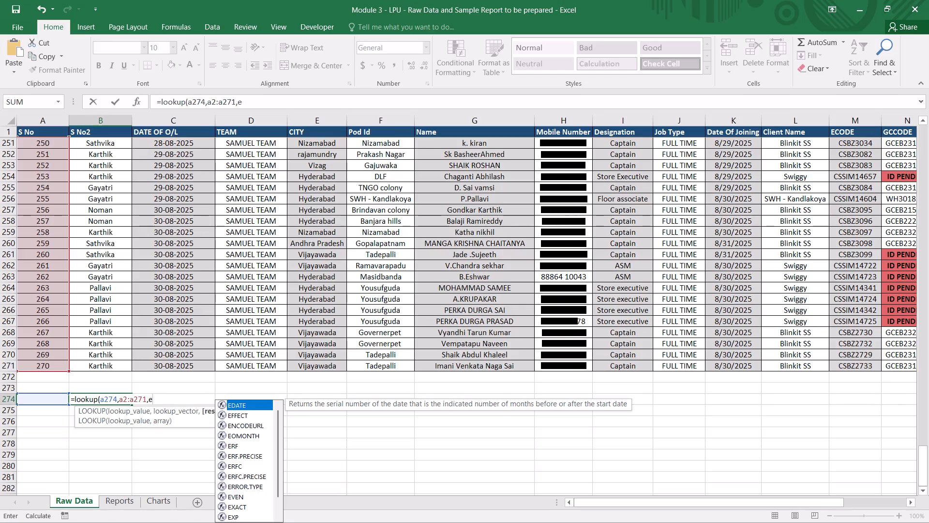
key("2")
type(":d")
type("271")
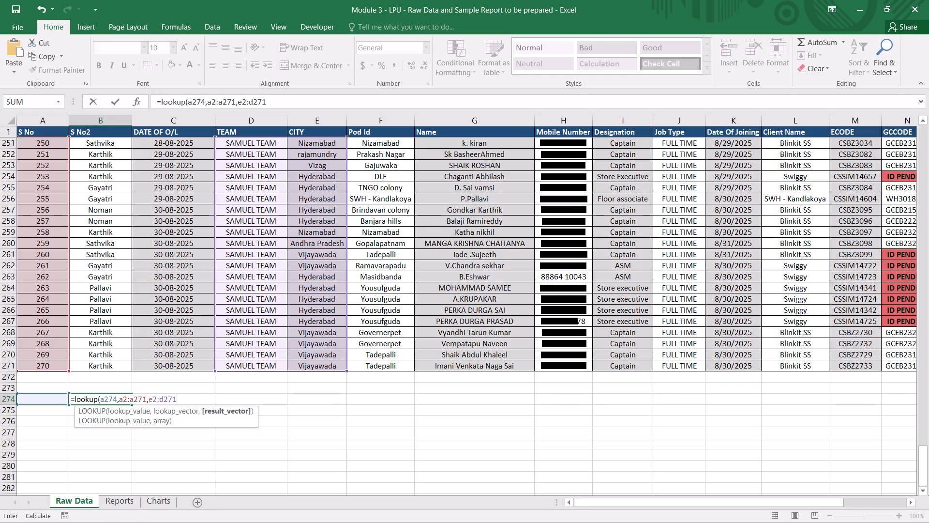
key("shift+parenright")
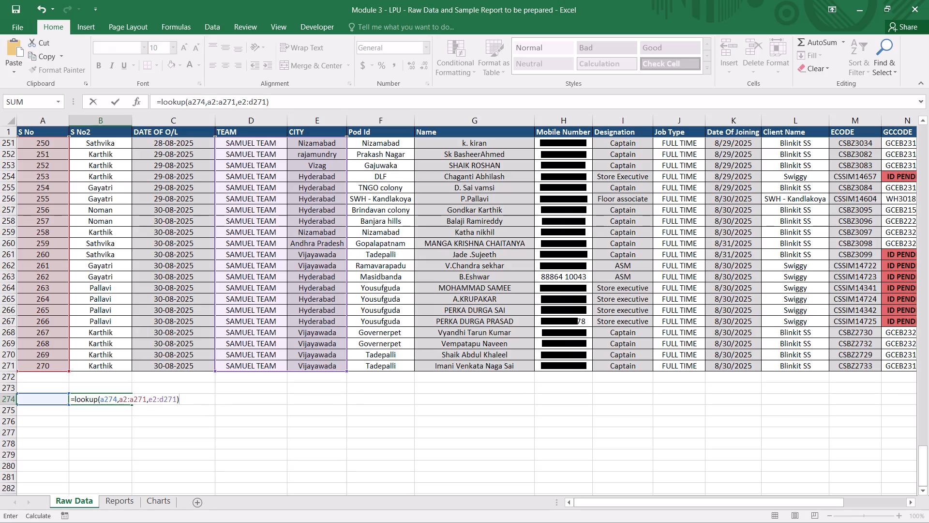
key("Return")
Enter 250 in cell A274 as the lookup value for the formula.
left_click(45, 406)
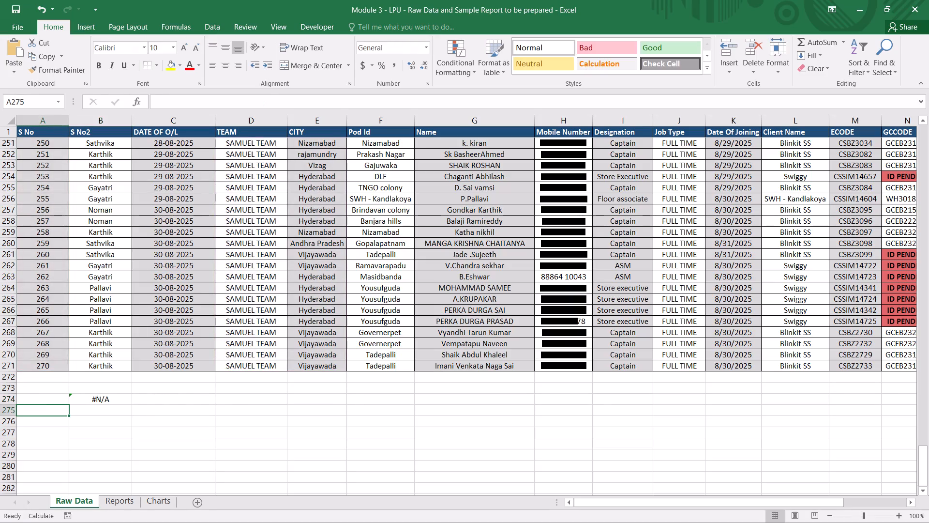
left_click(45, 403)
left_click(46, 395)
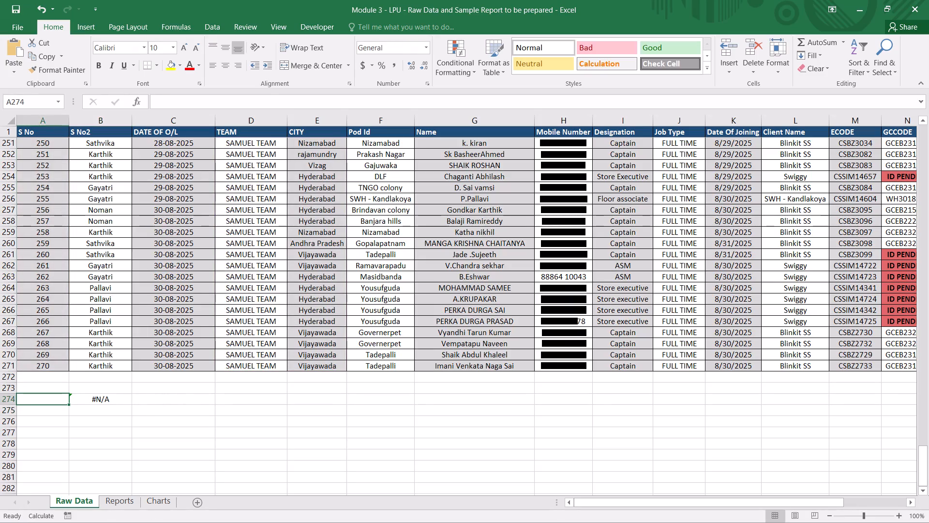
type("250")
key("Return")
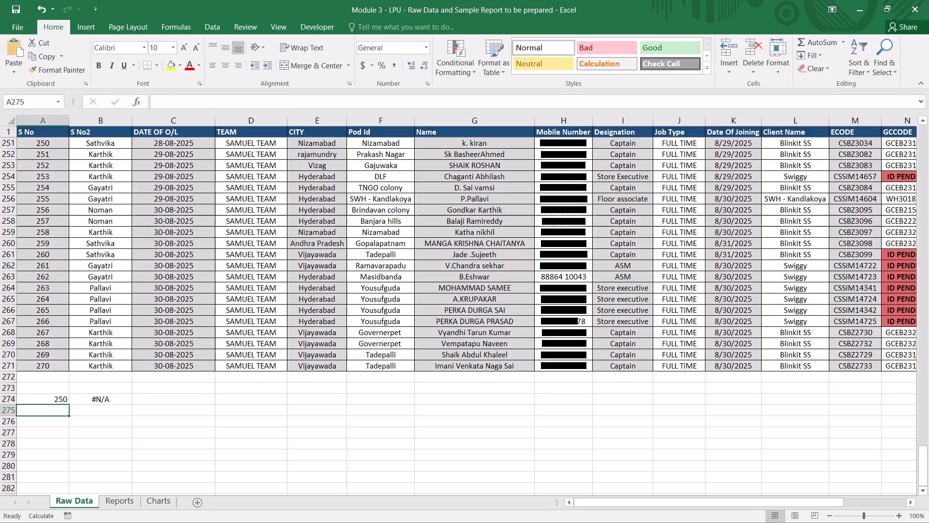
left_click(52, 400)
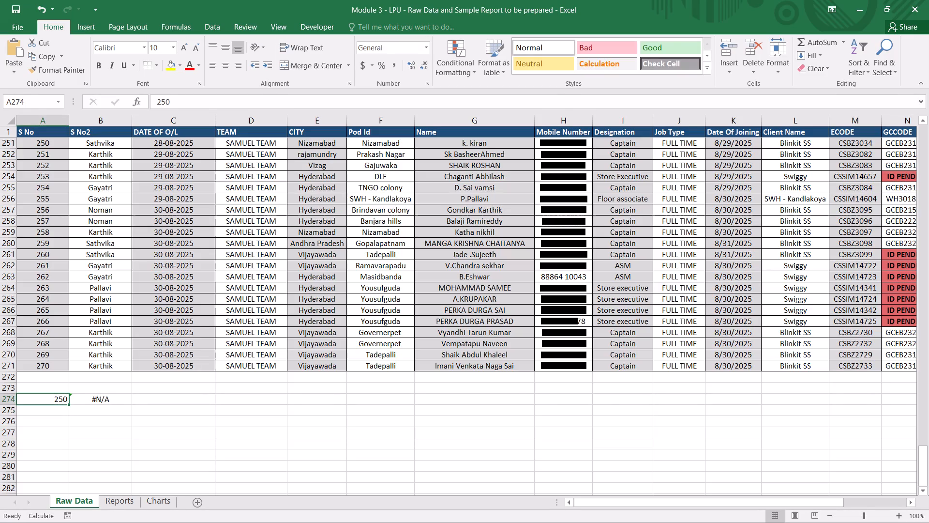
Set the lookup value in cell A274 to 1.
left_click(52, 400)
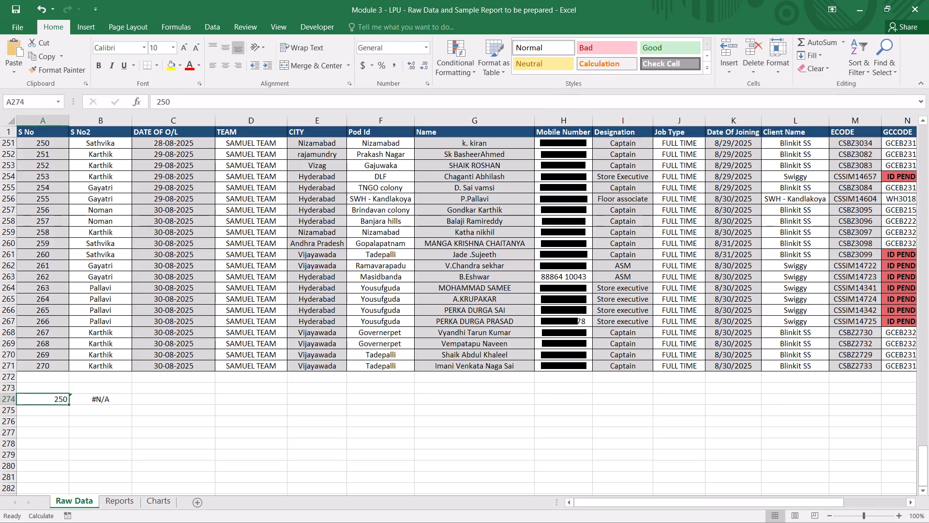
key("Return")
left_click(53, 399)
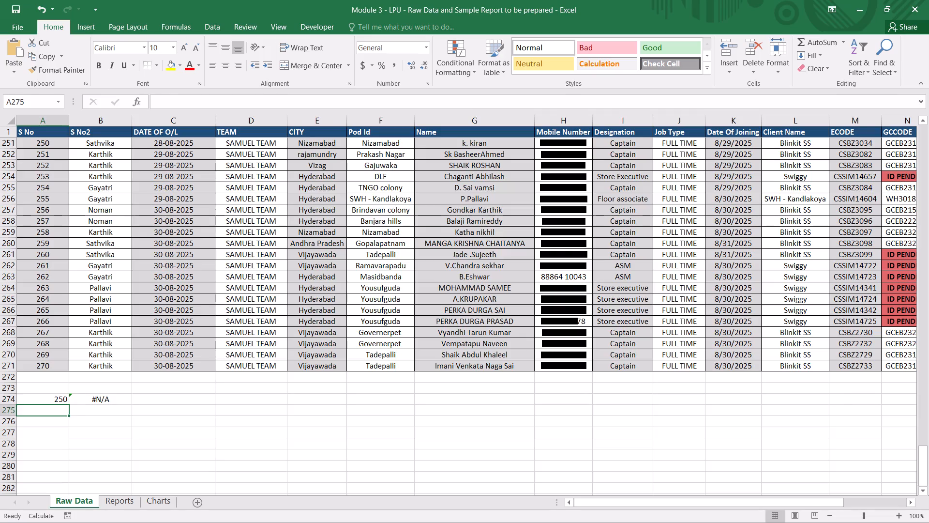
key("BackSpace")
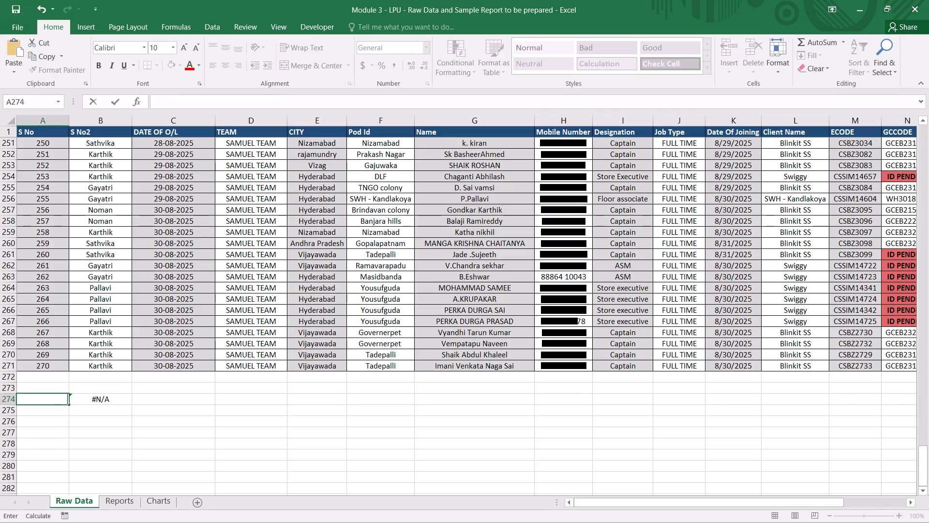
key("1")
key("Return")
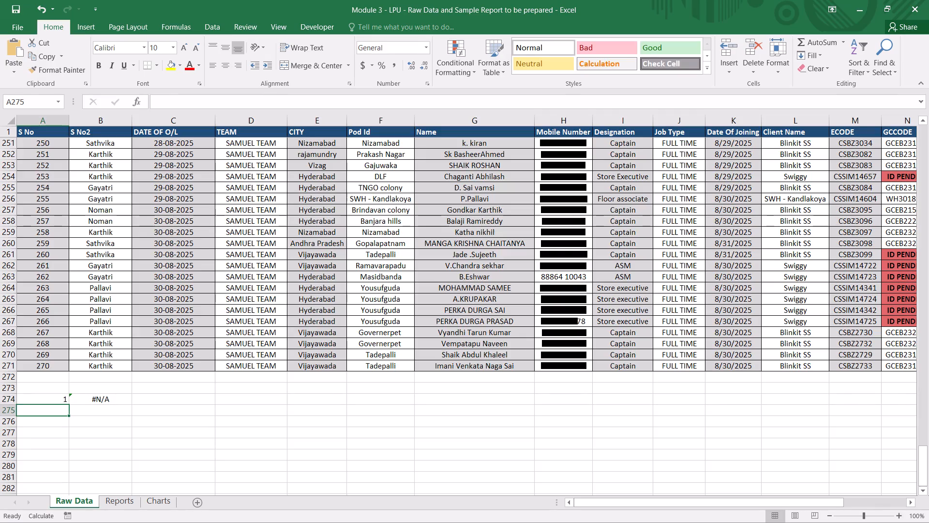
Check the LOOKUP formula in cell B274 against the column headers and first rows of the Raw Data table.
left_click(96, 400)
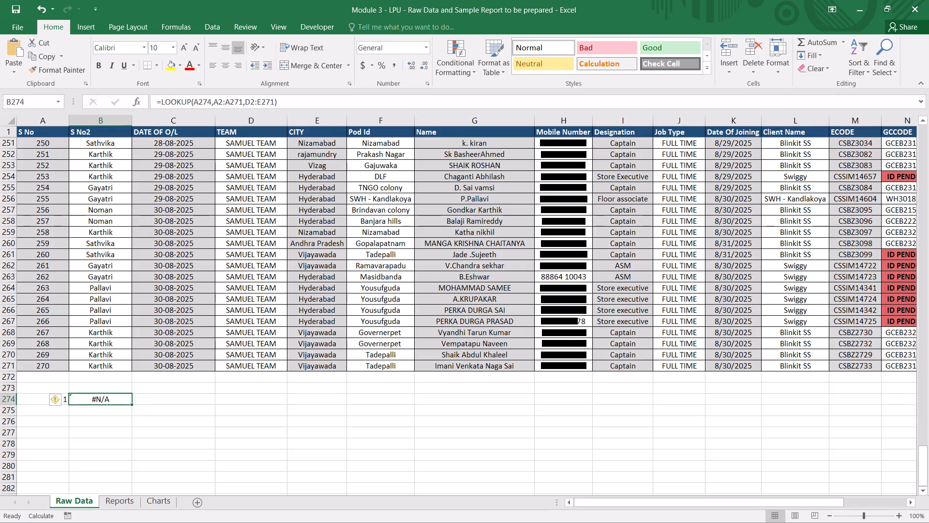
scroll(235, 315, "up", 8)
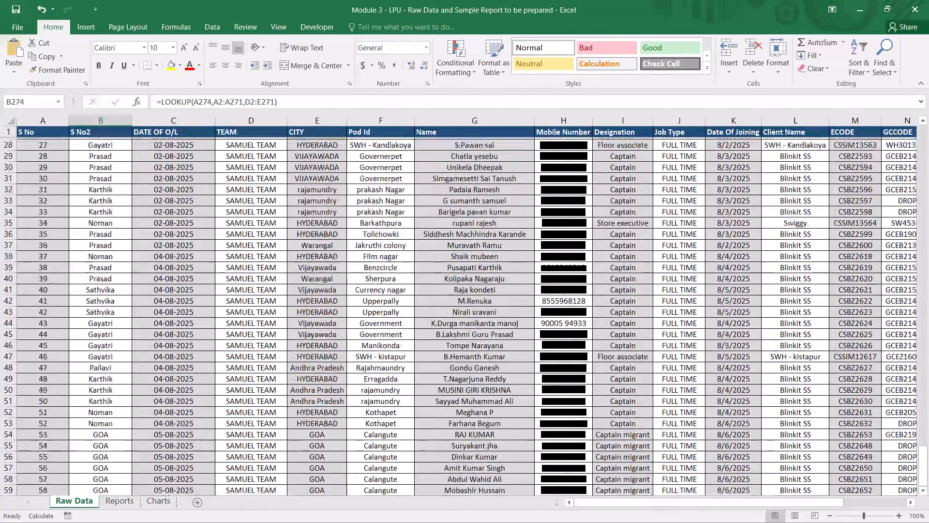
scroll(235, 315, "up", 4)
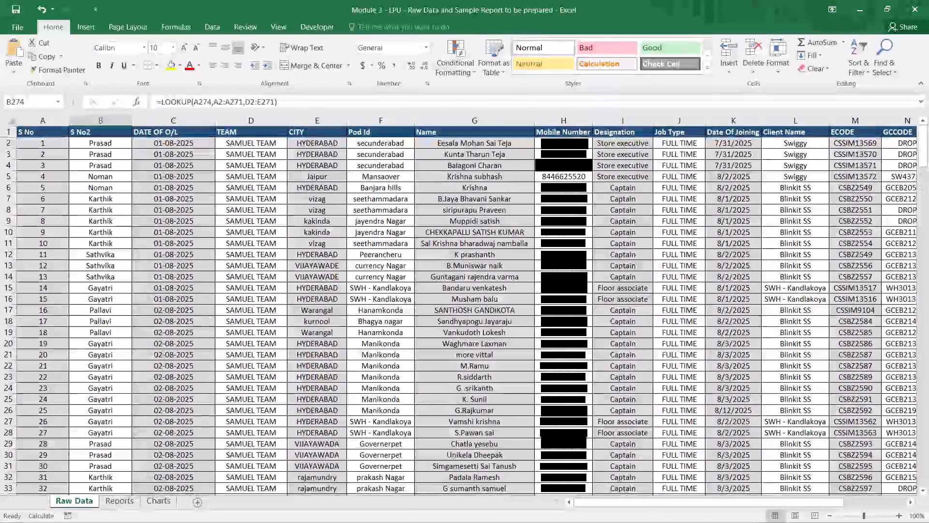
scroll(235, 315, "up", 6)
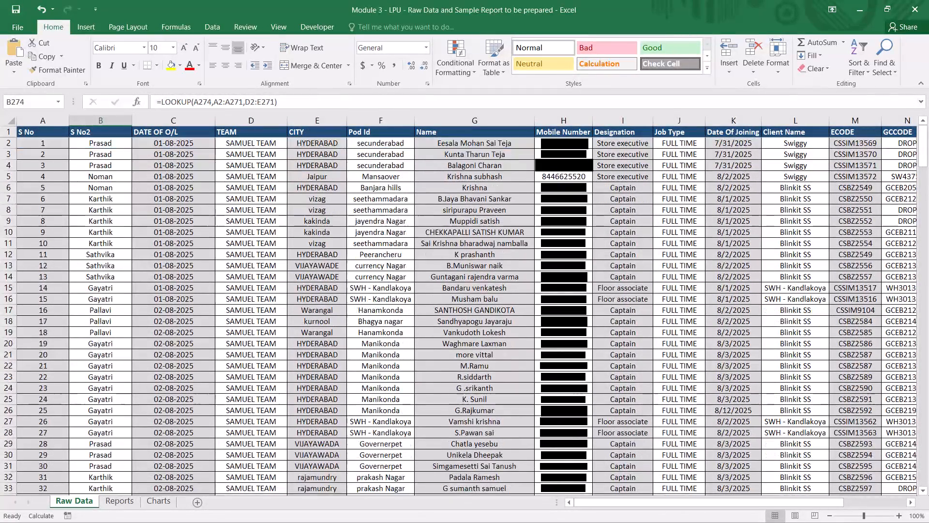
scroll(236, 312, "up", 2)
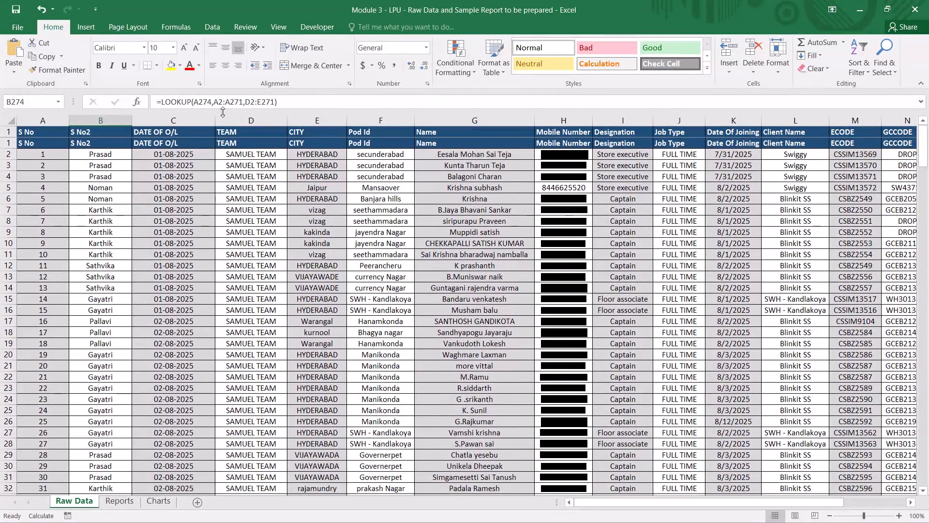
scroll(319, 328, "down", 1)
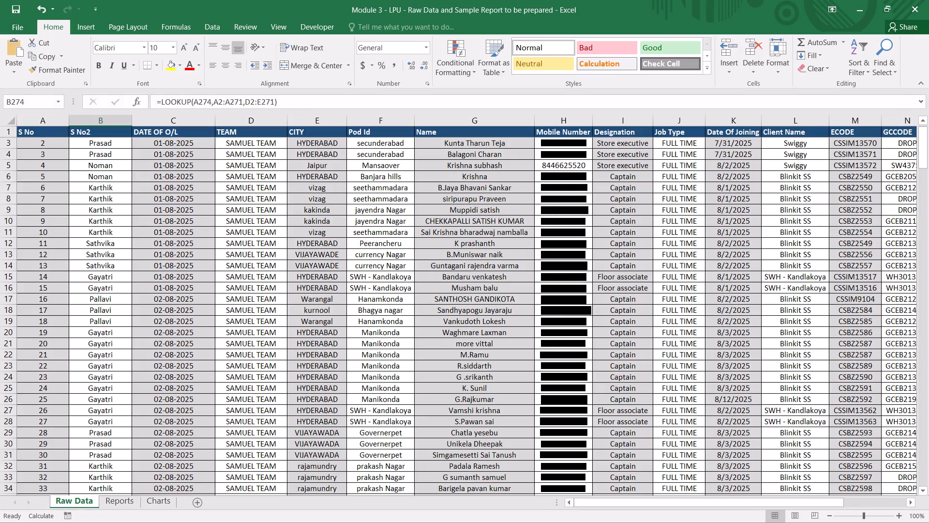
Close the Module 3 workbook without saving its changes.
left_click(928, 0)
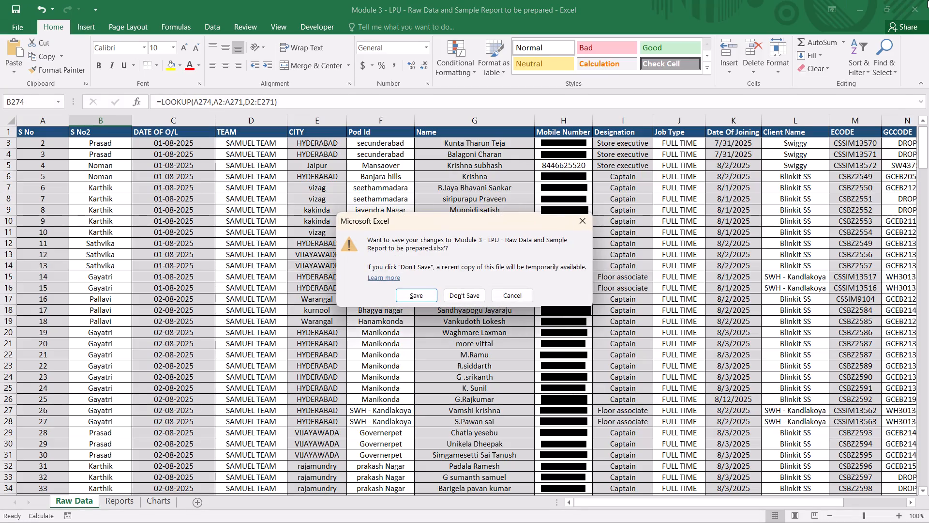
left_click(467, 292)
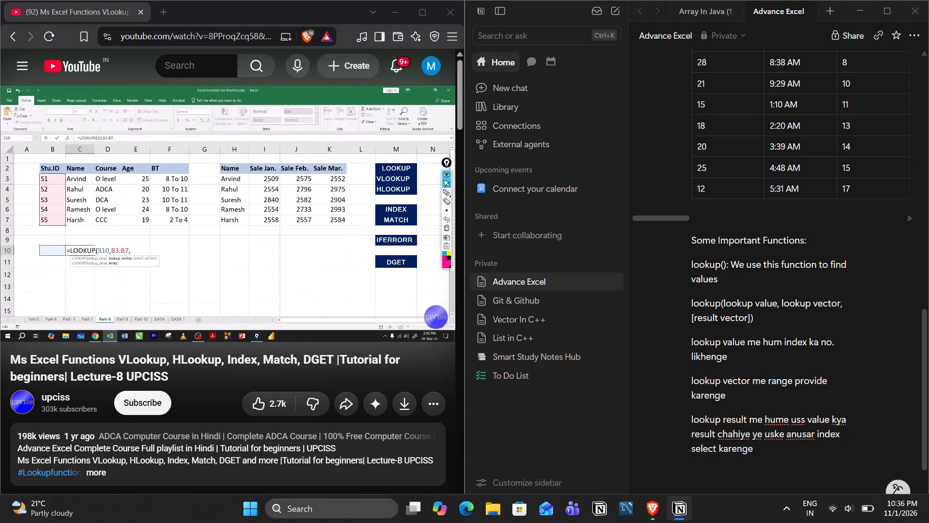
Launch Excel 2016, create a blank workbook and maximise its window.
left_click(348, 510)
key("e")
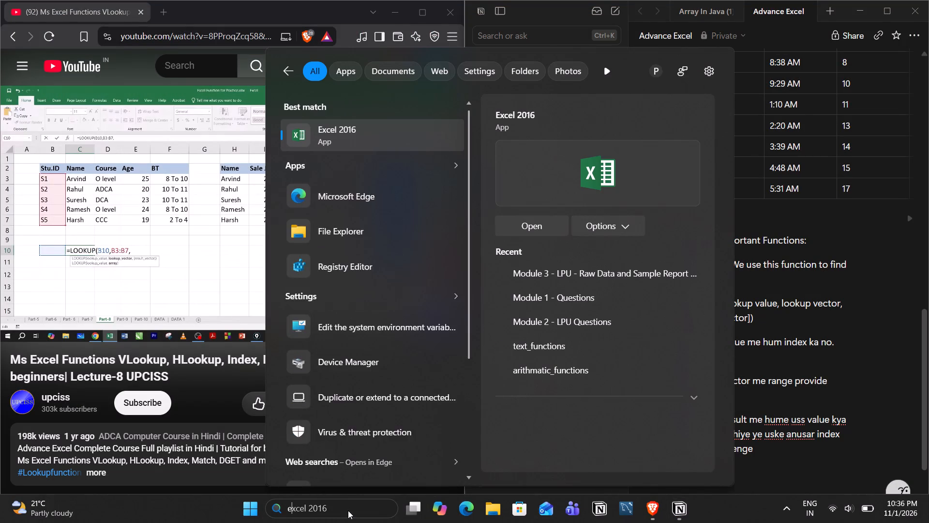
key("c")
key("BackSpace")
type("xcel")
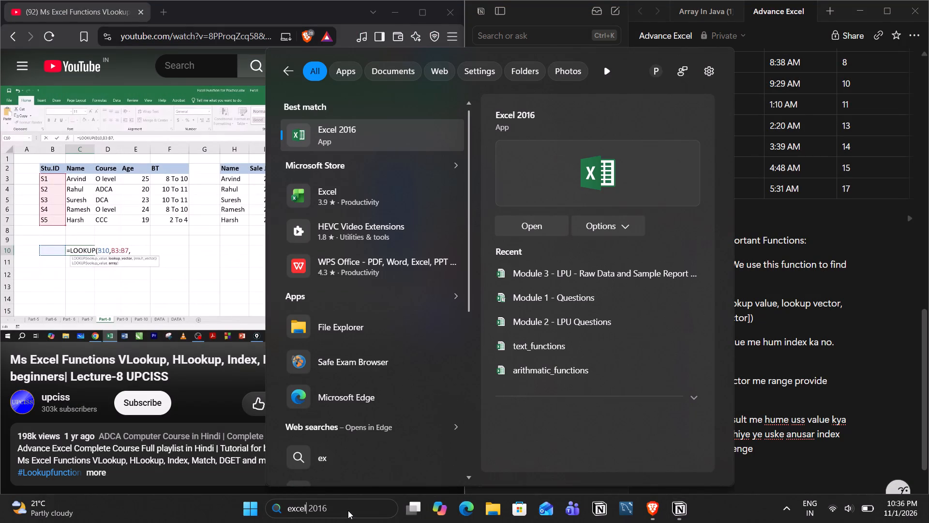
key("Return")
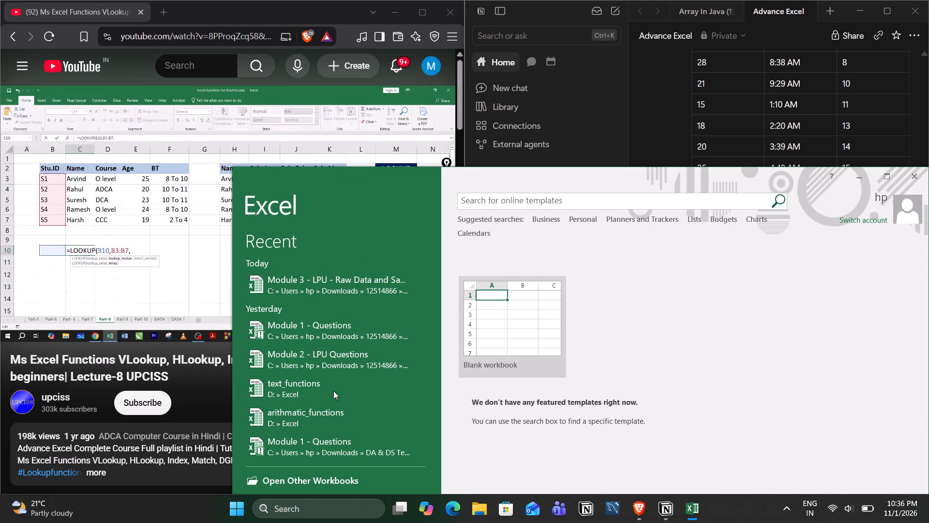
left_click(488, 334)
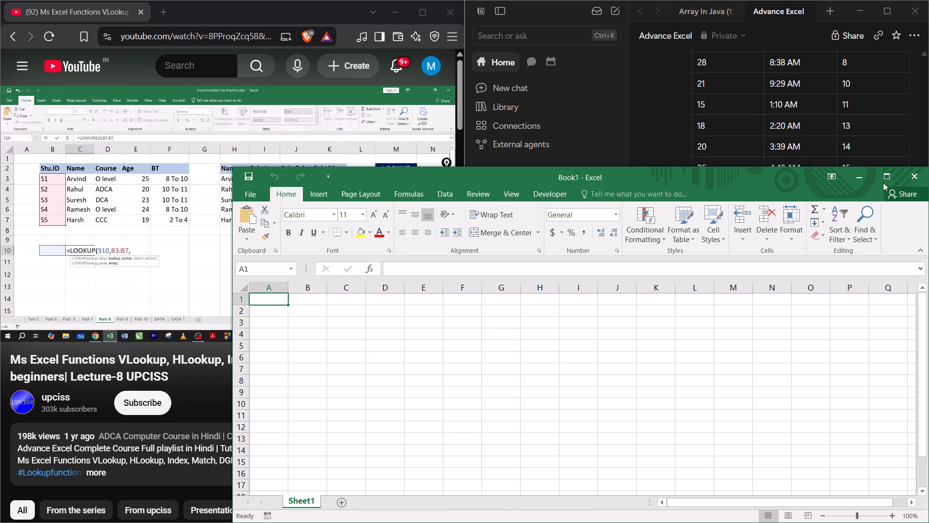
left_click(889, 174)
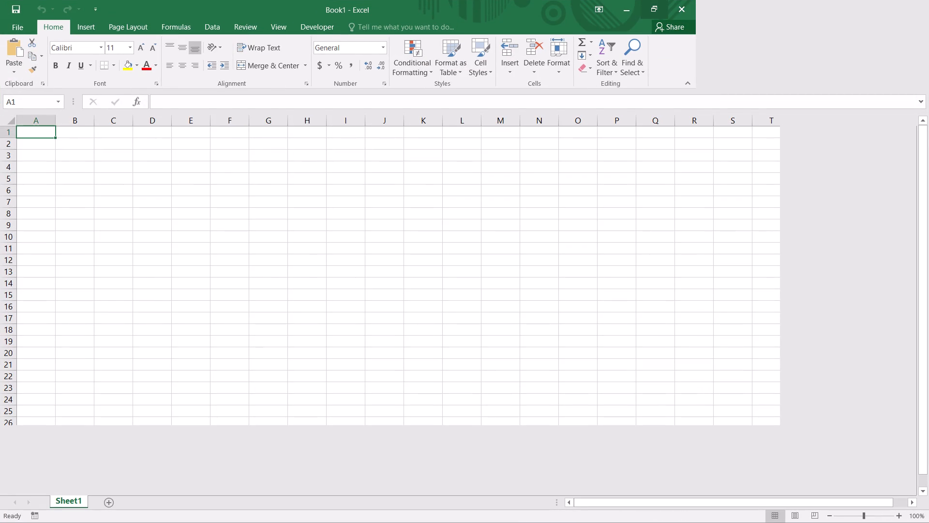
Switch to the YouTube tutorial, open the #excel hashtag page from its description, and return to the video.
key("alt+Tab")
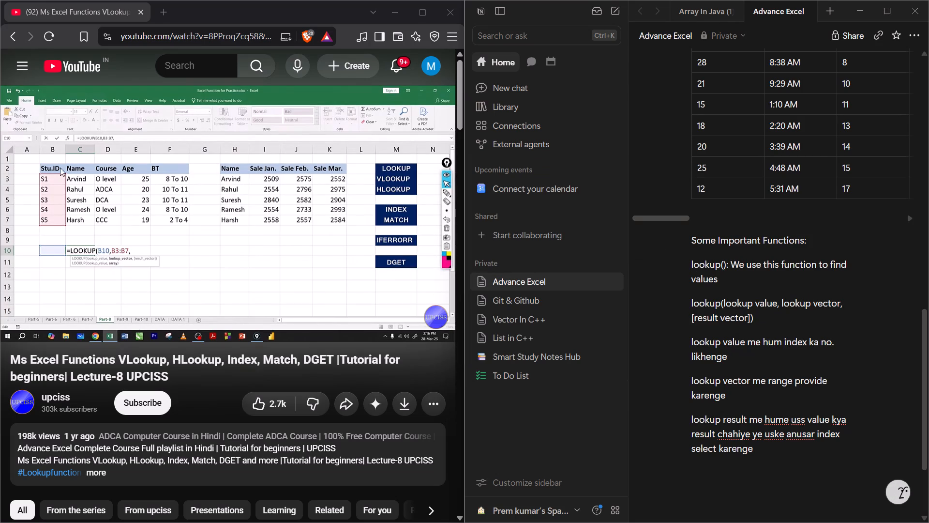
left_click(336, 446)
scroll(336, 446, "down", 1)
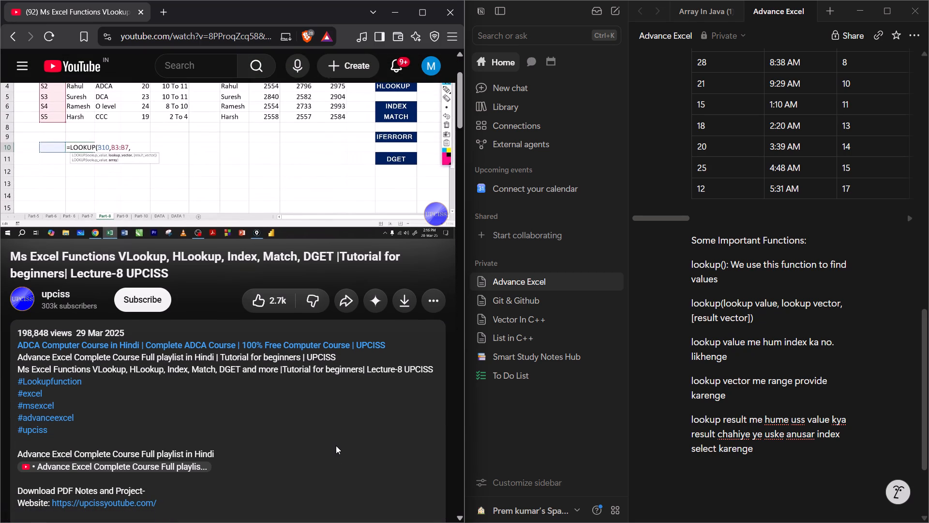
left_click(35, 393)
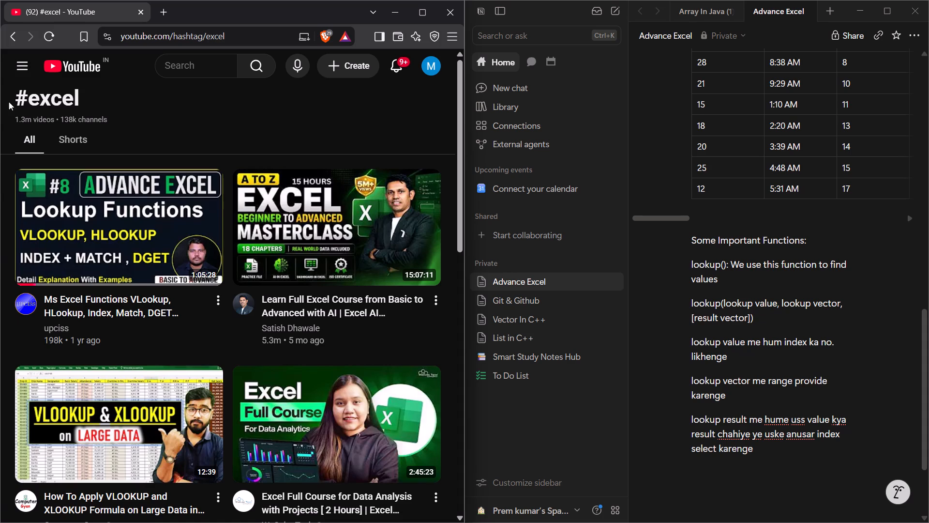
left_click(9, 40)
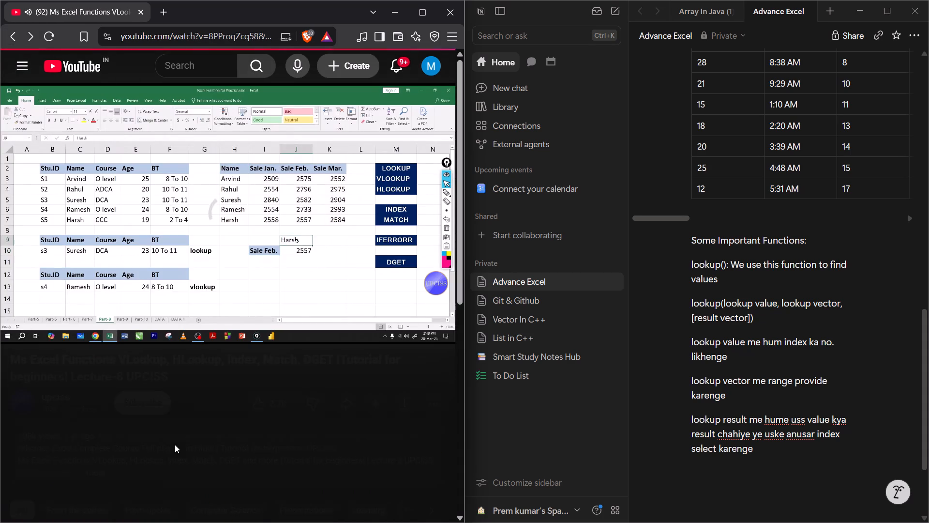
Expand the tutorial video's description and look through its hashtags, playlist links and PDF notes link.
scroll(175, 445, "down", 1)
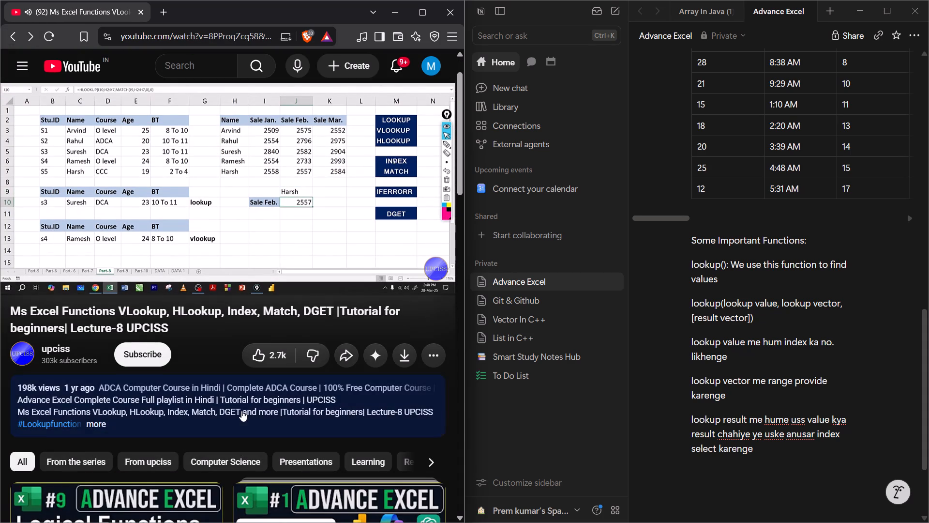
left_click(241, 411)
scroll(241, 411, "down", 2)
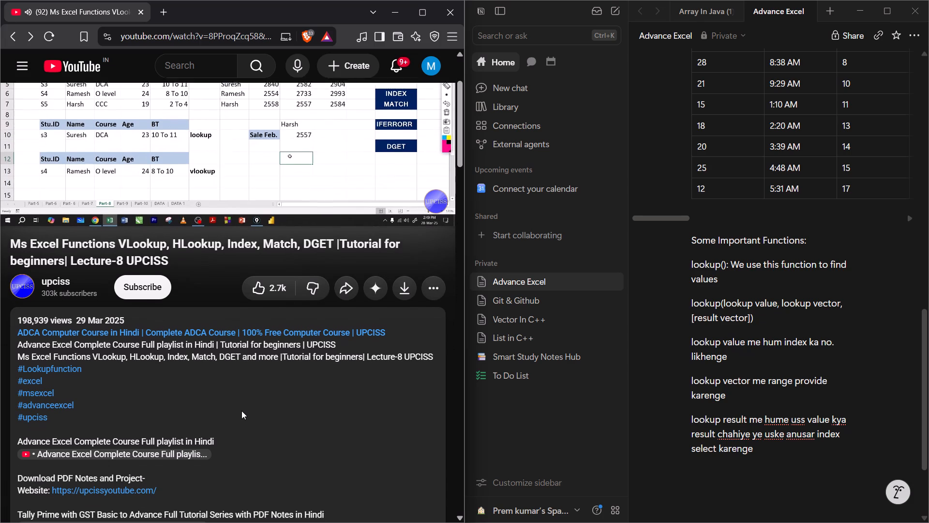
scroll(241, 411, "down", 2)
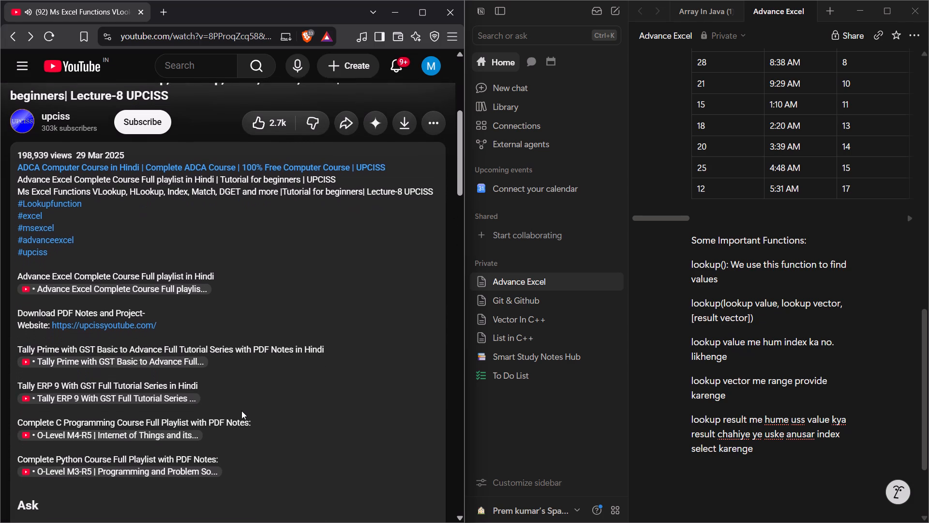
scroll(241, 411, "down", 2)
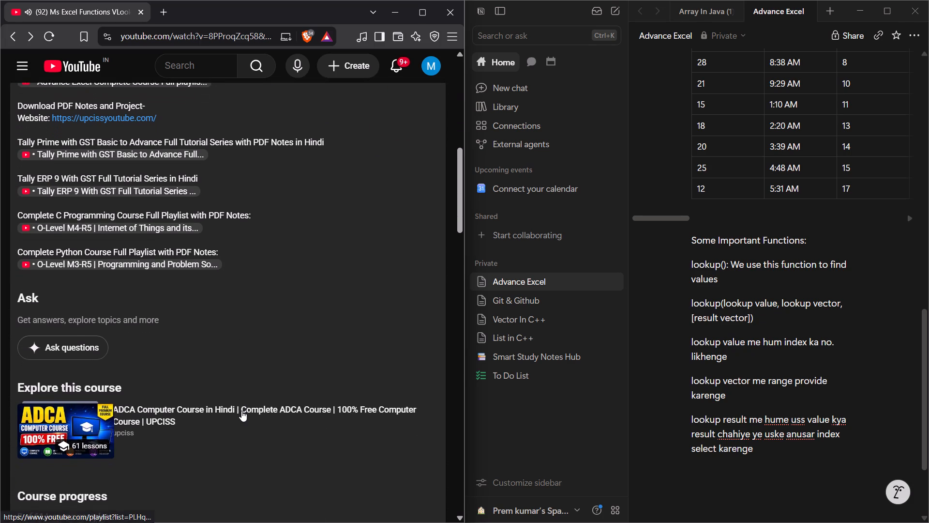
scroll(241, 411, "up", 3)
Rewind the lookup tutorial video to about 2:36.
left_click(226, 222)
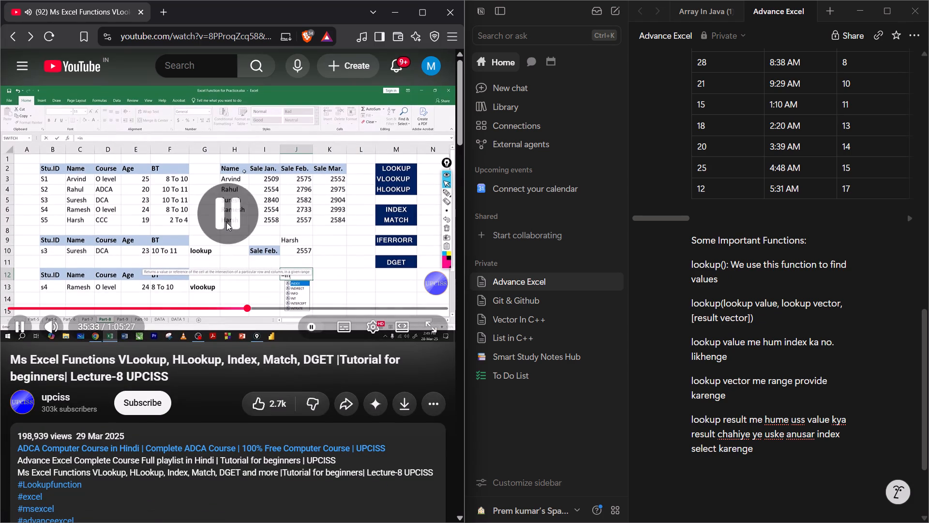
left_click(226, 222)
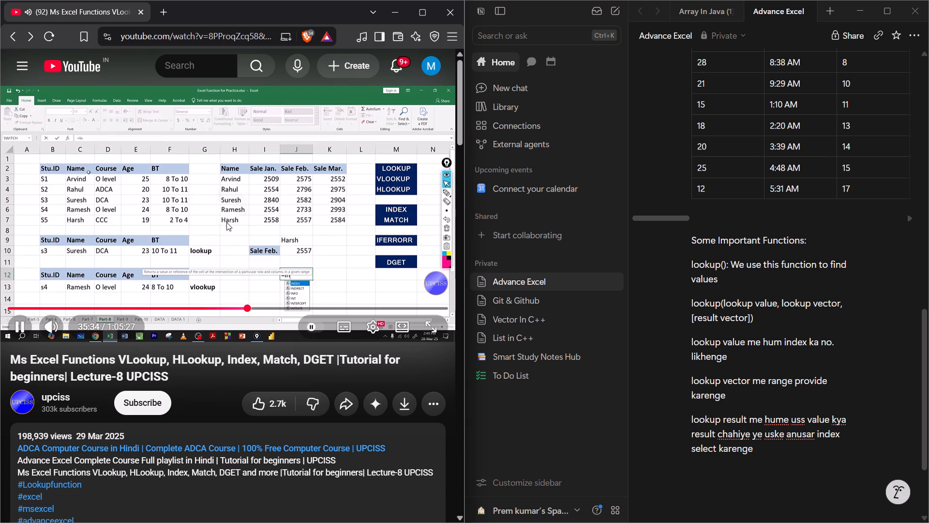
left_click(26, 306)
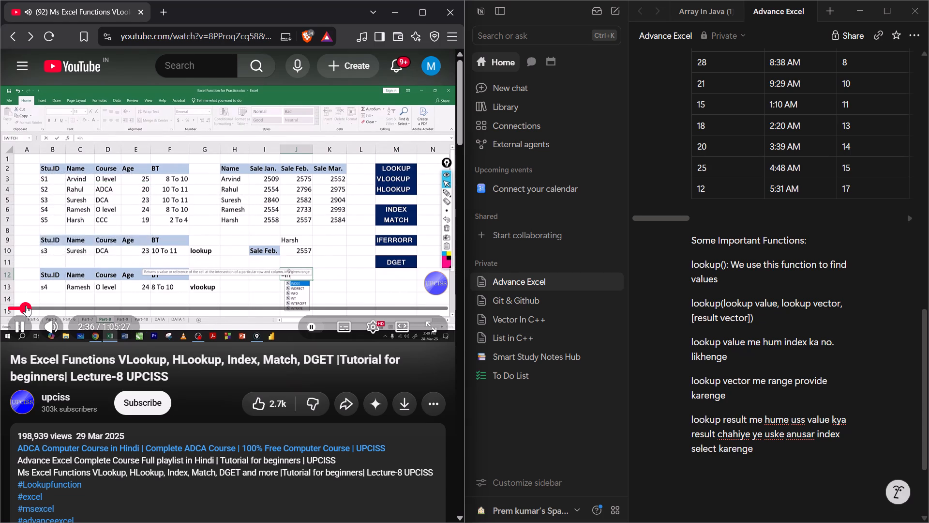
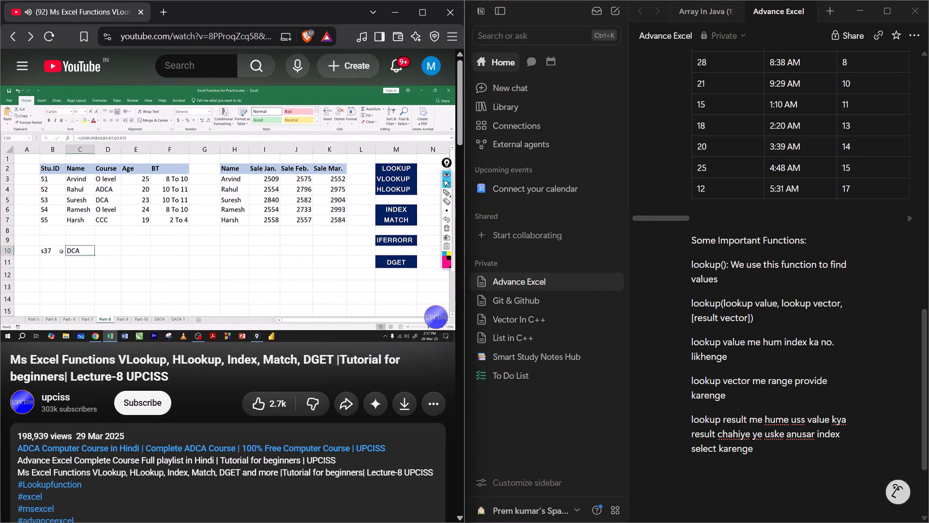
Pause the tutorial video, switch to the Excel workbook and snap its window beside the video.
left_click(141, 232)
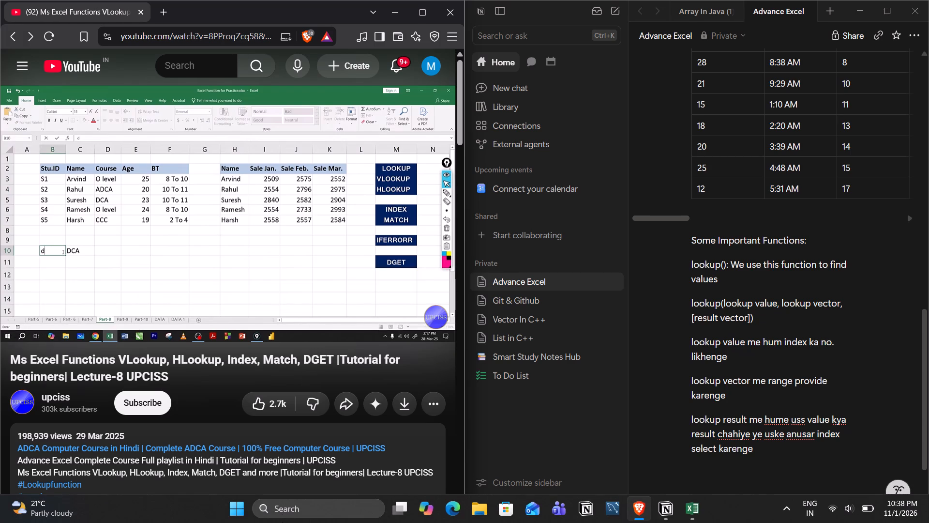
left_click(698, 502)
key("super+Right")
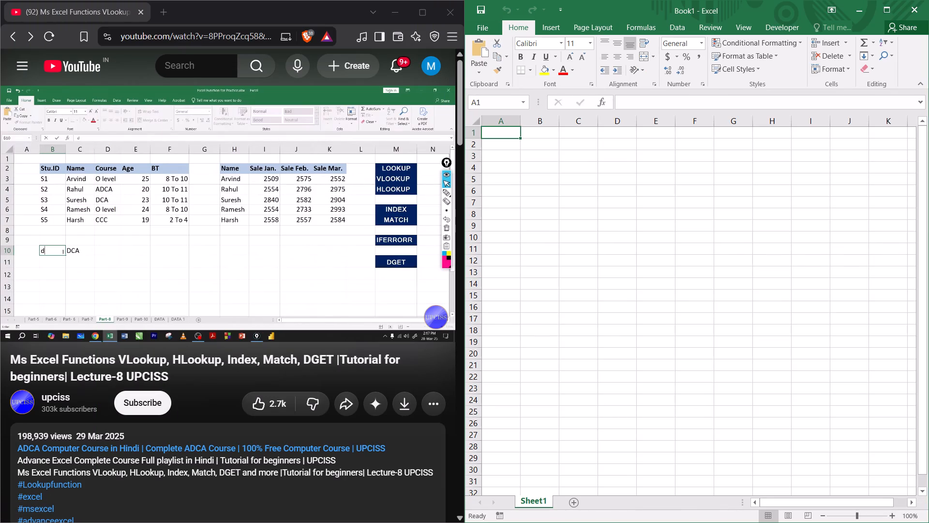
Enter the header text "stu.I" in cell A1, leaving A2 empty.
left_click(508, 134)
key("s")
type("tu")
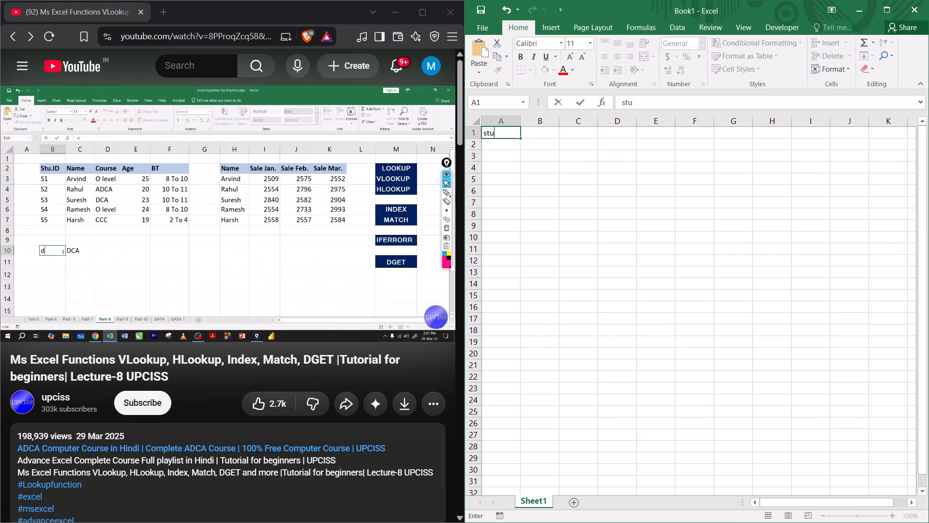
key("period")
type("IC")
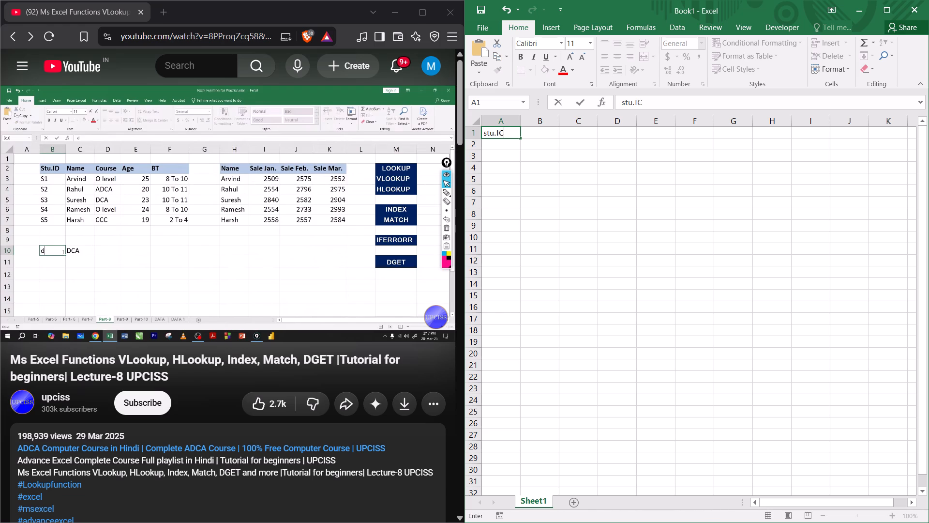
key("BackSpace")
key("Return")
key("d")
key("BackSpace")
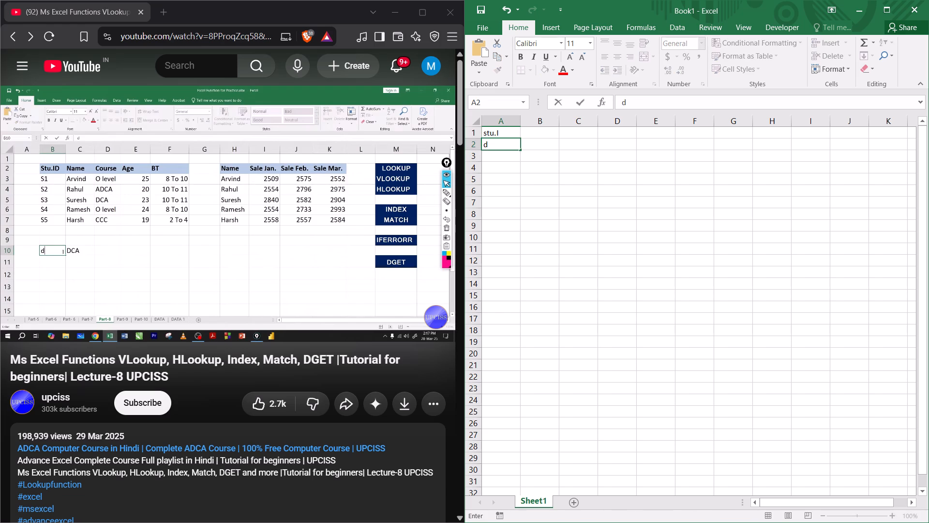
key("Up")
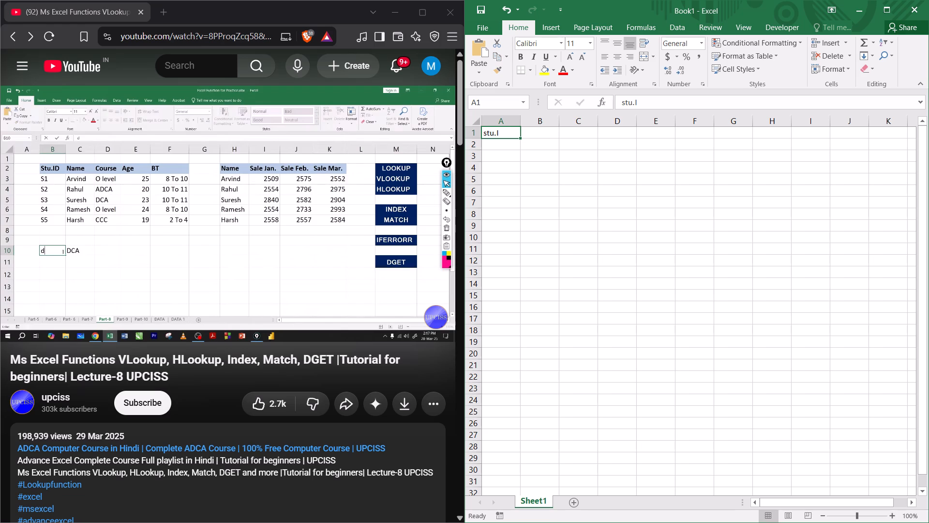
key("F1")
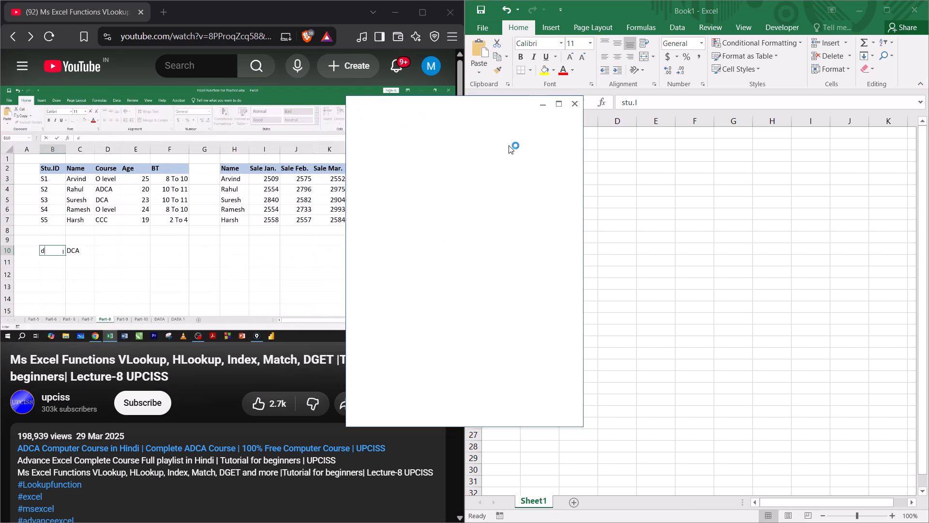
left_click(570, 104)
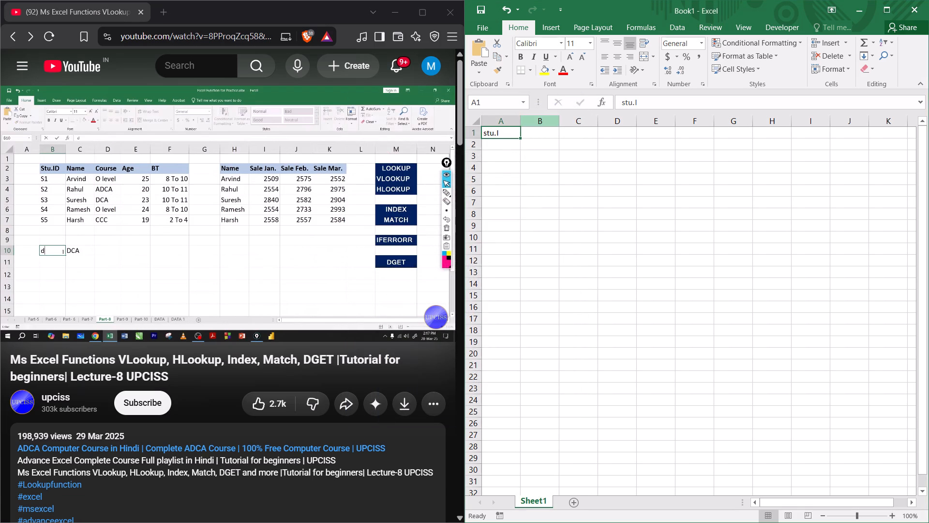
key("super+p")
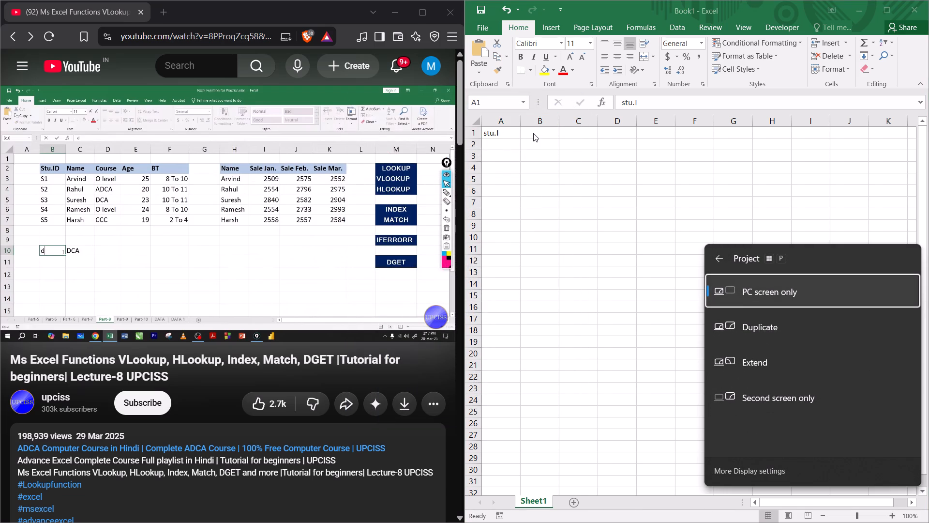
Edit the header in cell A1 to read "stu.ID".
left_click(508, 133)
key("F2")
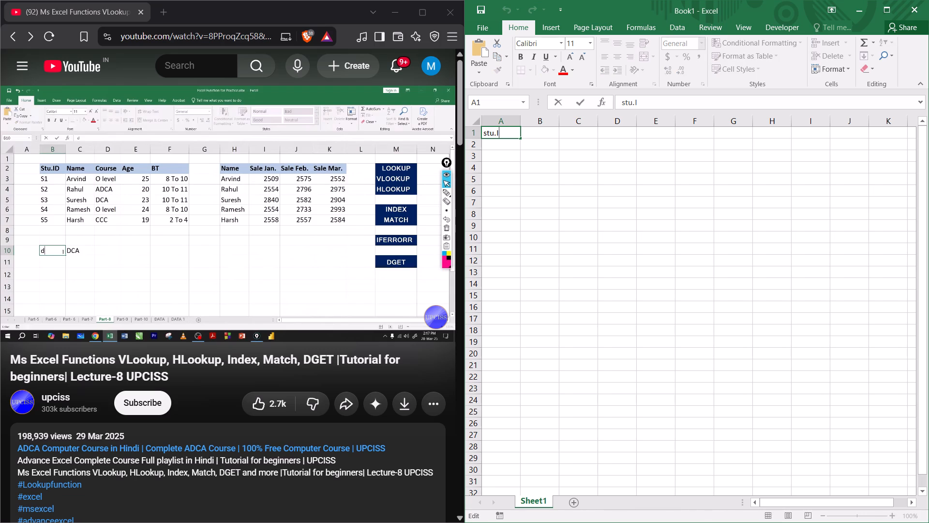
key("shift+d")
key("Right")
key("Right")
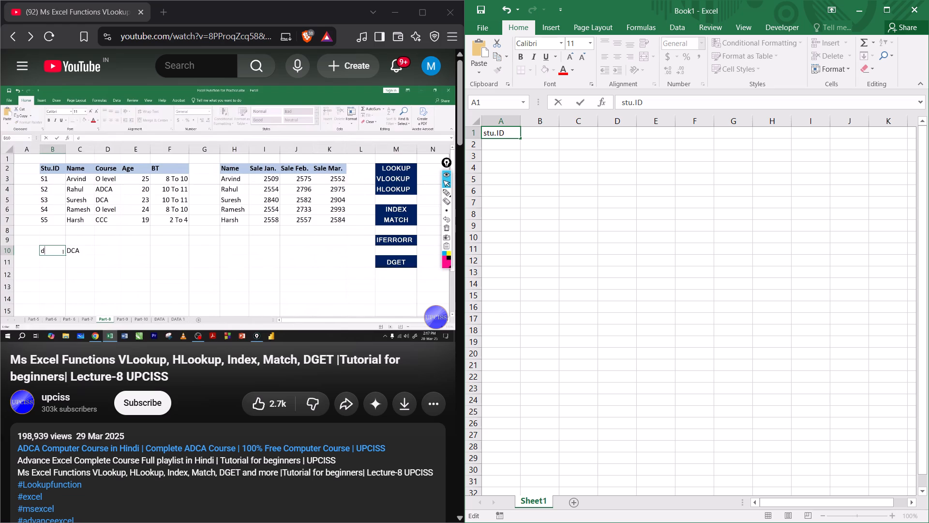
left_click(501, 140)
Enter the headers Name, Course, Age and BT in cells B1 to E1.
left_click(531, 130)
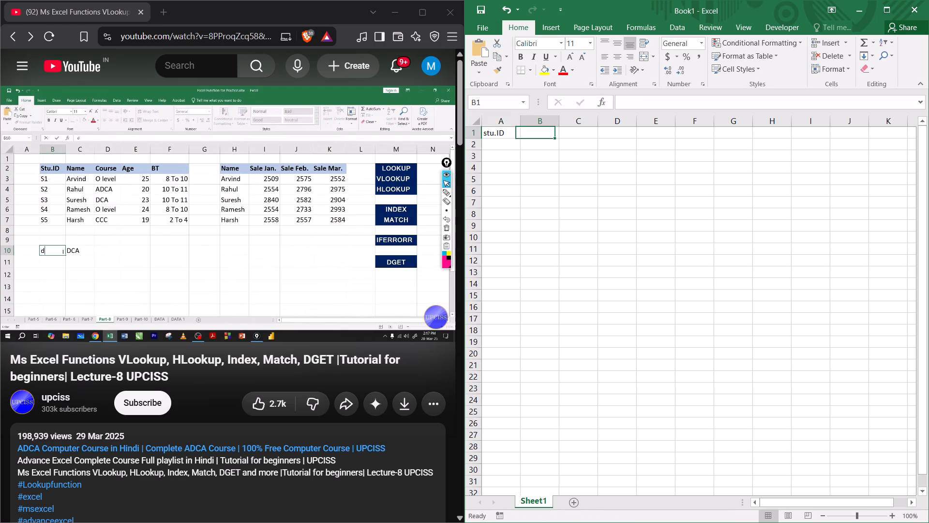
type("Name")
key("Right")
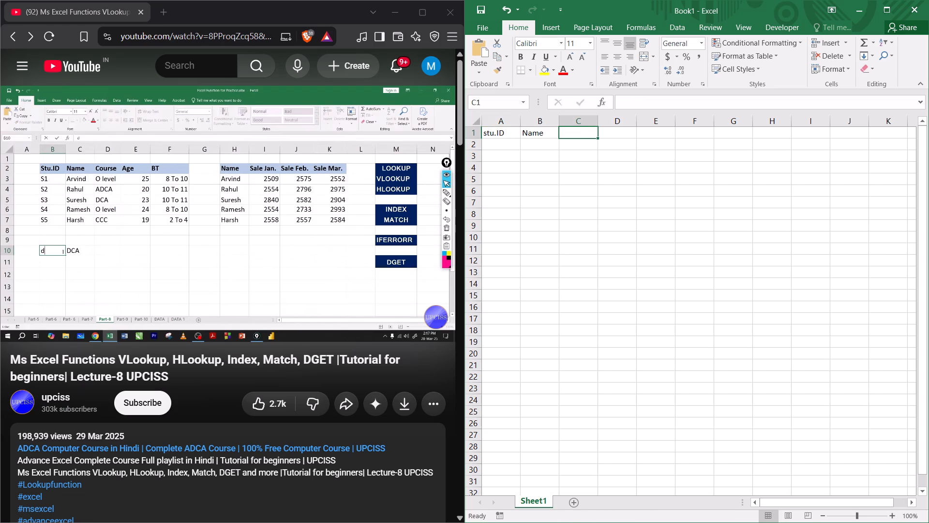
key("shift+c")
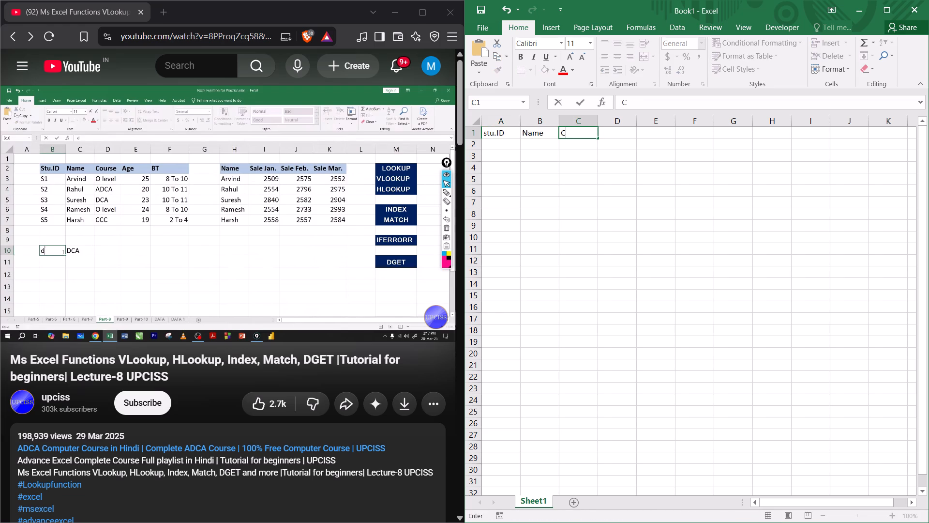
type("ourse")
key("Right")
type("Age")
key("Right")
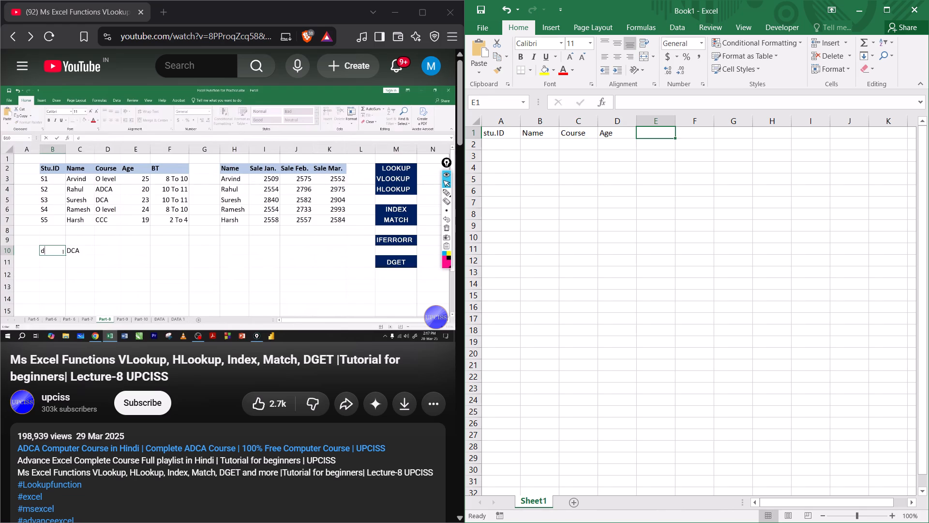
key("shift+b")
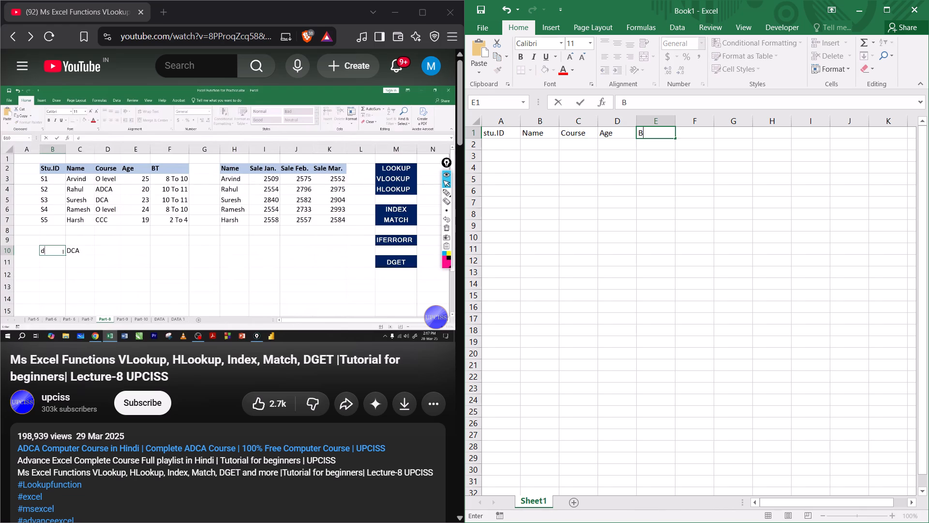
key("shift+t")
Enter S1 in cell A2 and fill the series down to S5 in A6.
left_click(500, 149)
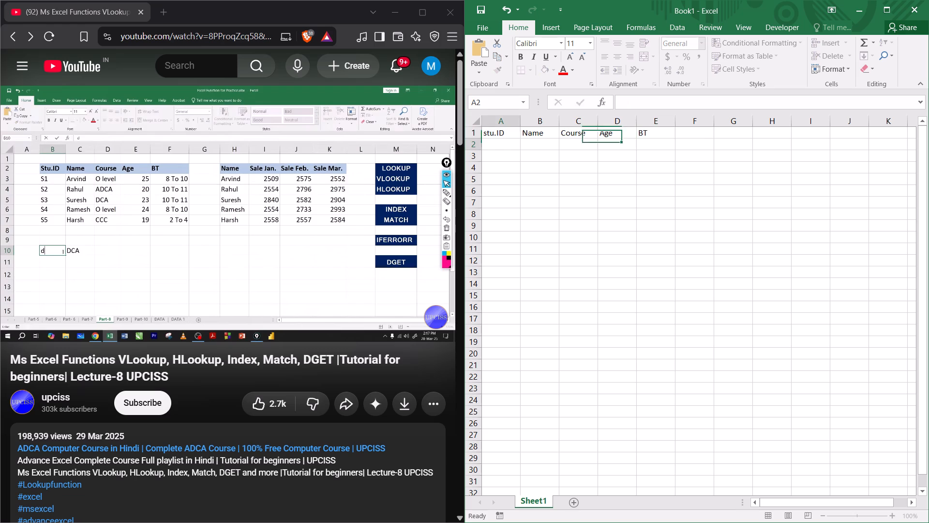
type("S1")
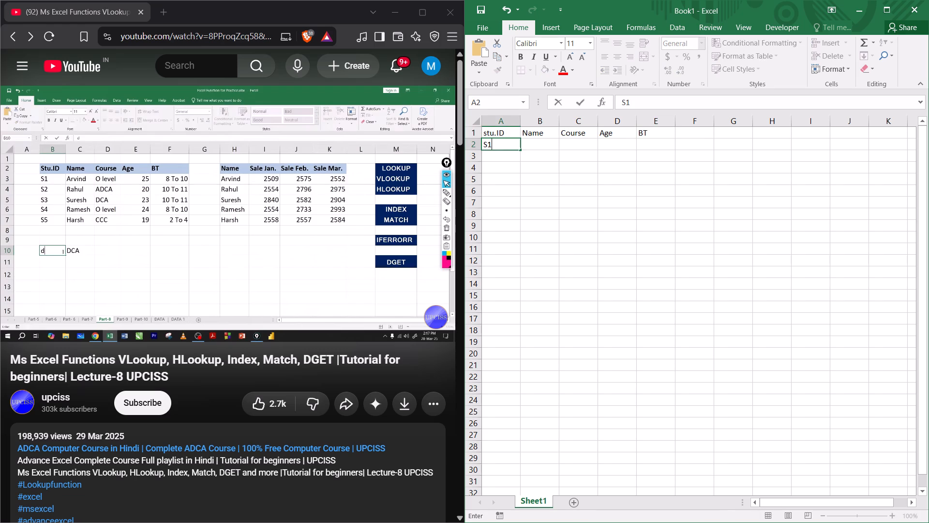
left_click_drag(520, 149, 520, 213)
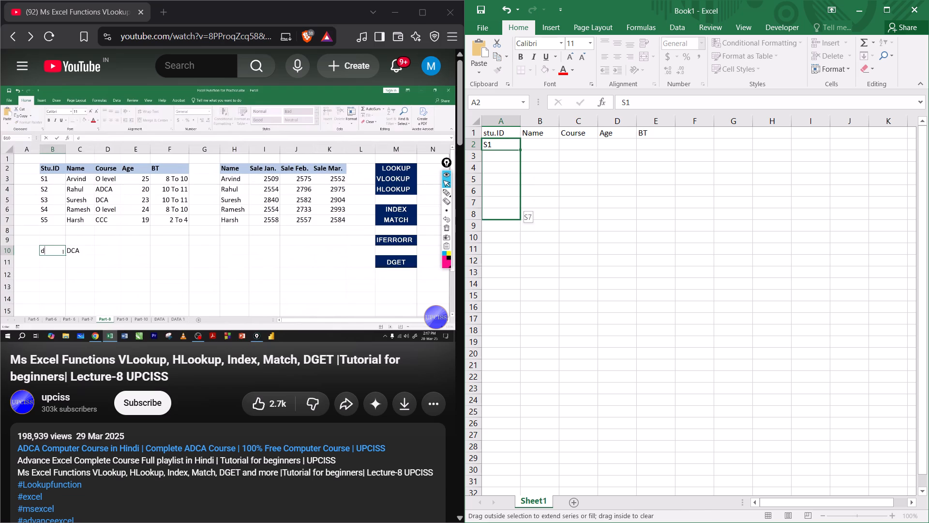
left_click_drag(520, 213, 520, 195)
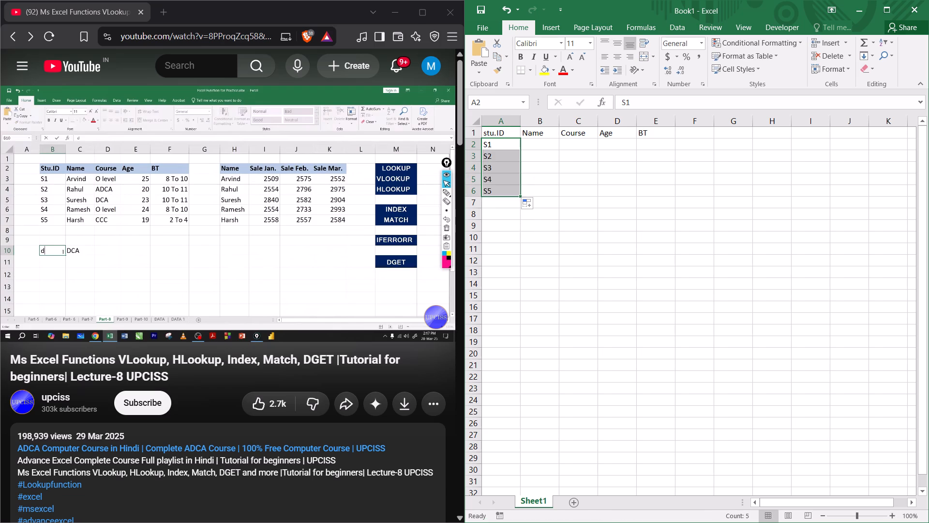
Enter Prem, Kunal, Karan, Ram and Mohan down the Name column in cells B2 to B6.
left_click(545, 145)
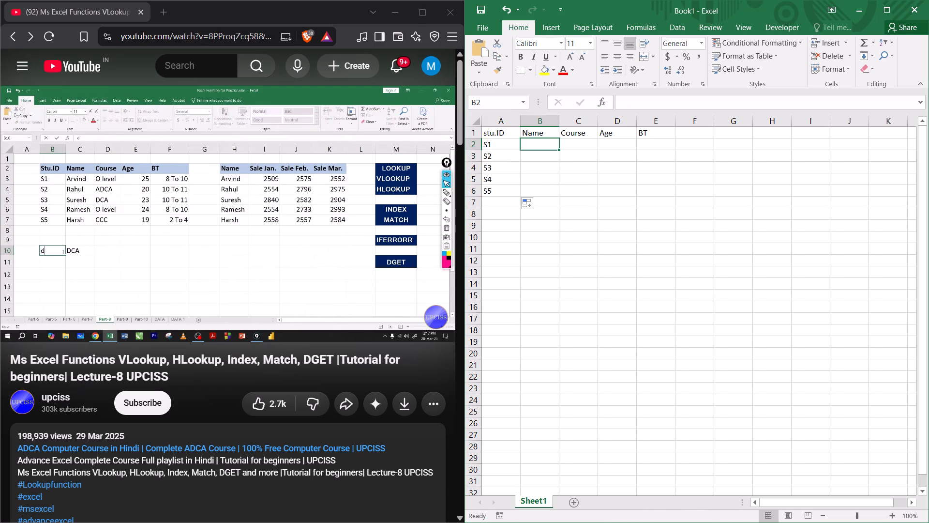
type("Prem")
key("Return")
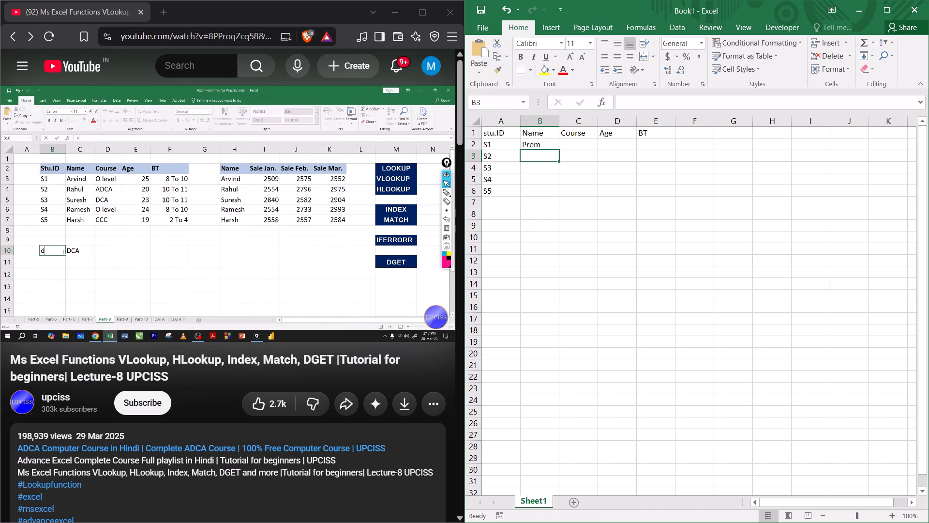
type("Kunal")
key("Return")
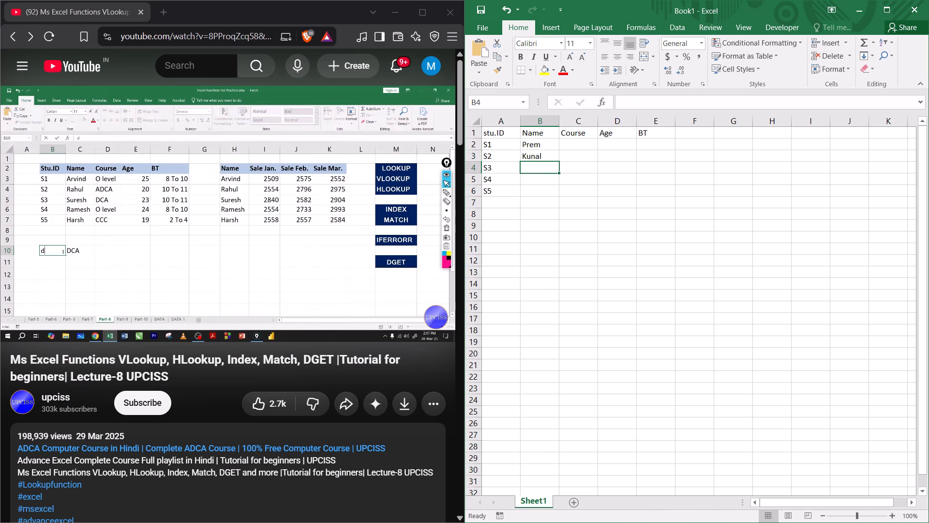
type("Karan")
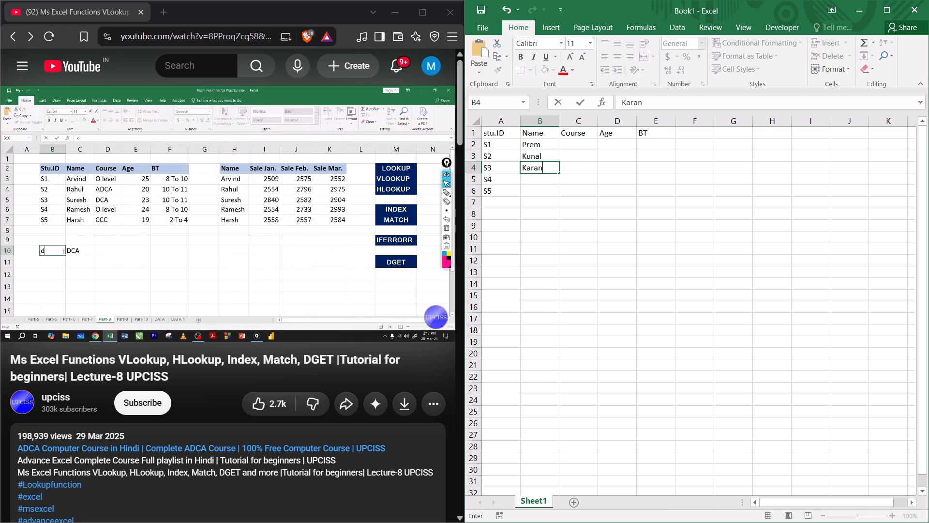
key("Return")
type("Ram")
key("Return")
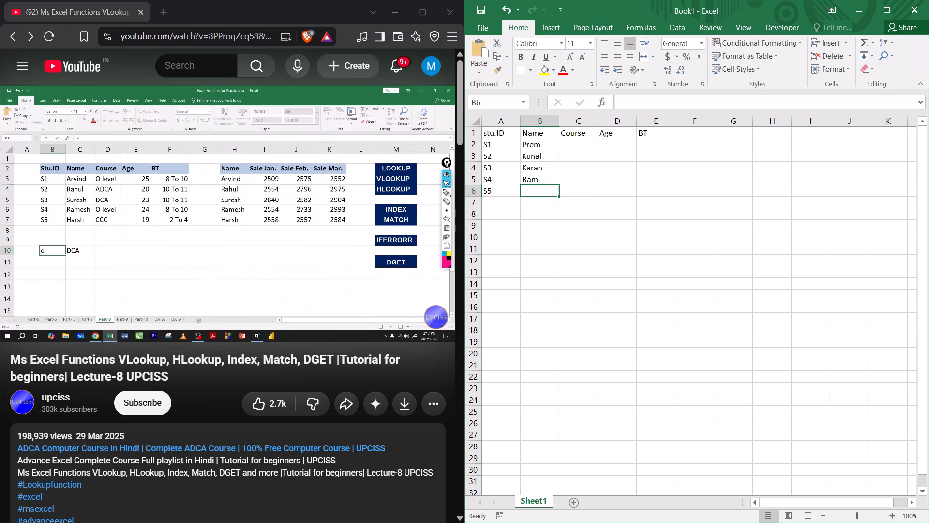
type("Mohan")
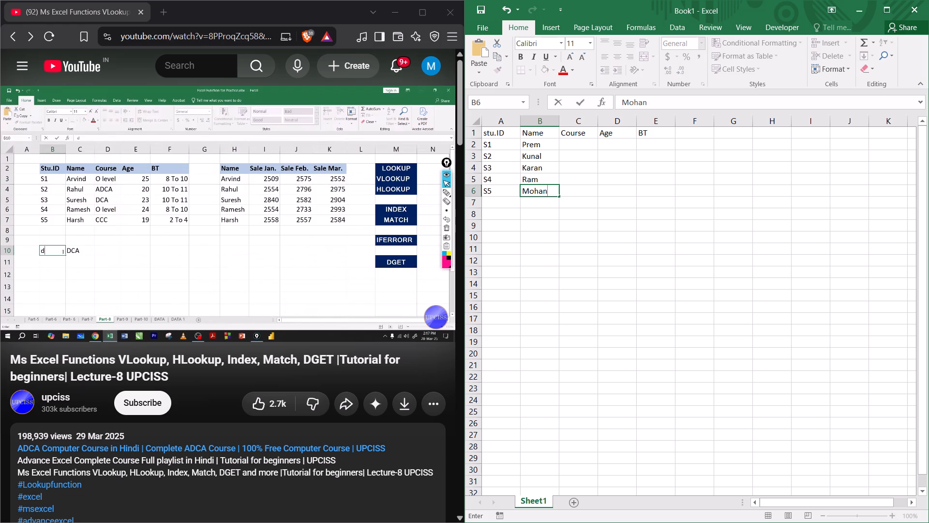
Enter MCA, BCA, BTECH, BBA and MBA down the Course column in cells C2 to C6.
left_click(576, 143)
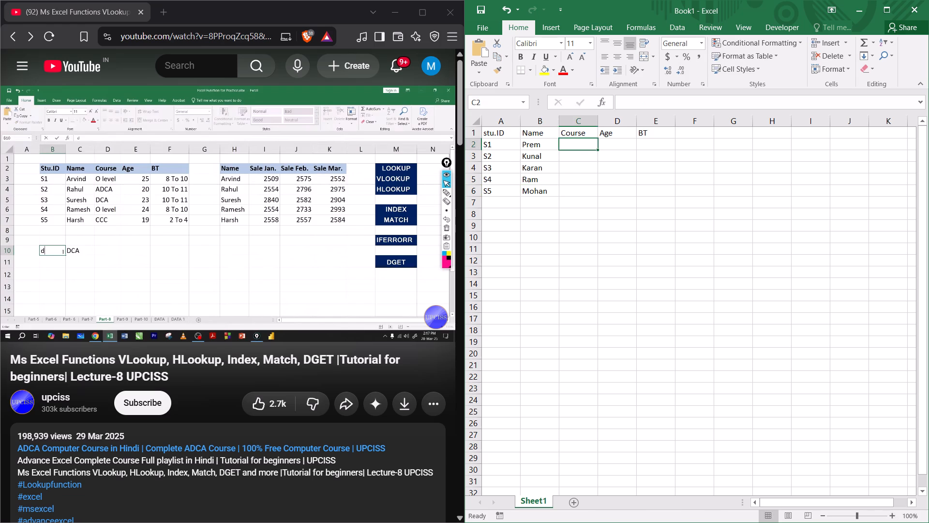
type("MCA")
key("Return")
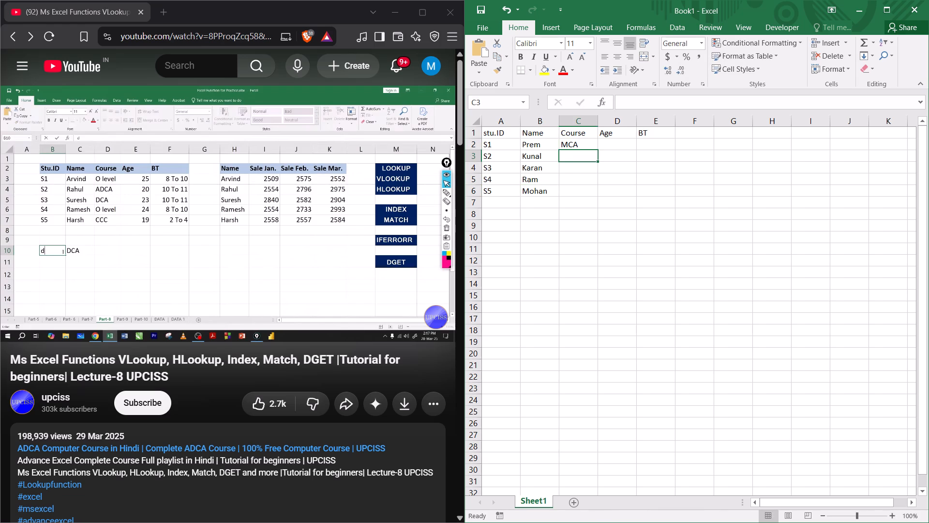
type("BCA")
key("Return")
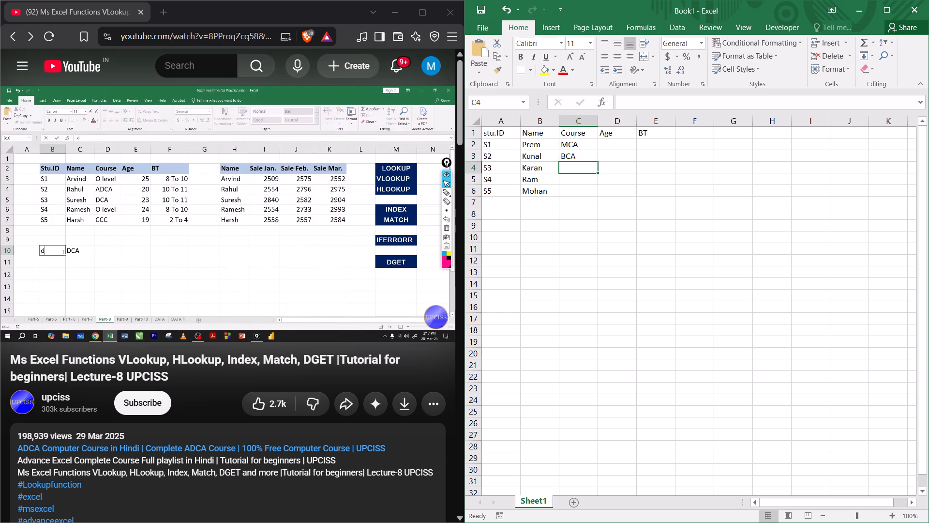
key("shift+b")
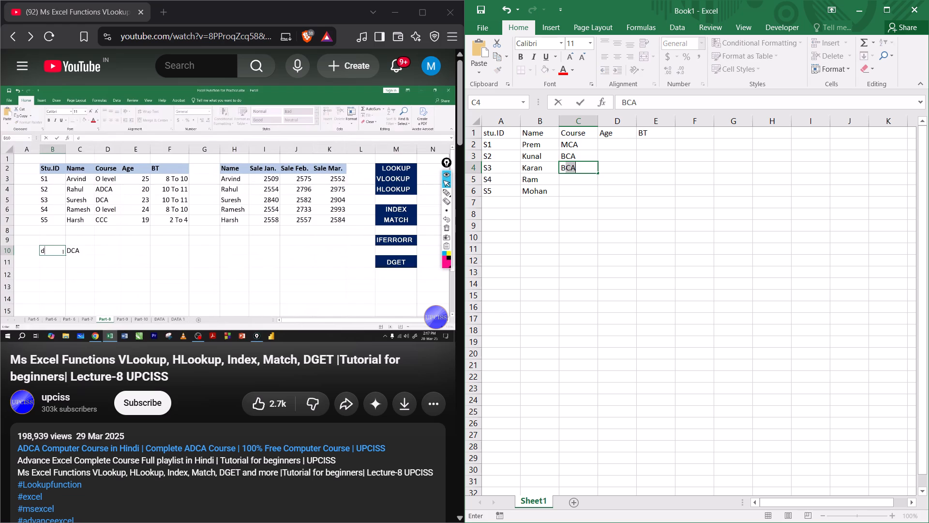
key("shift+t")
key("BackSpace")
key("shift+t")
type("EC")
key("shift+h")
key("Return")
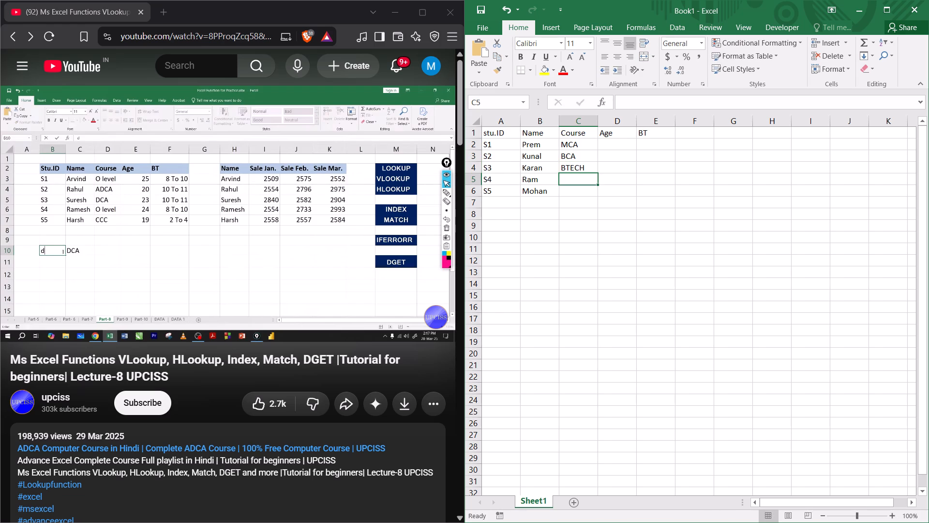
type("BBA")
key("Return")
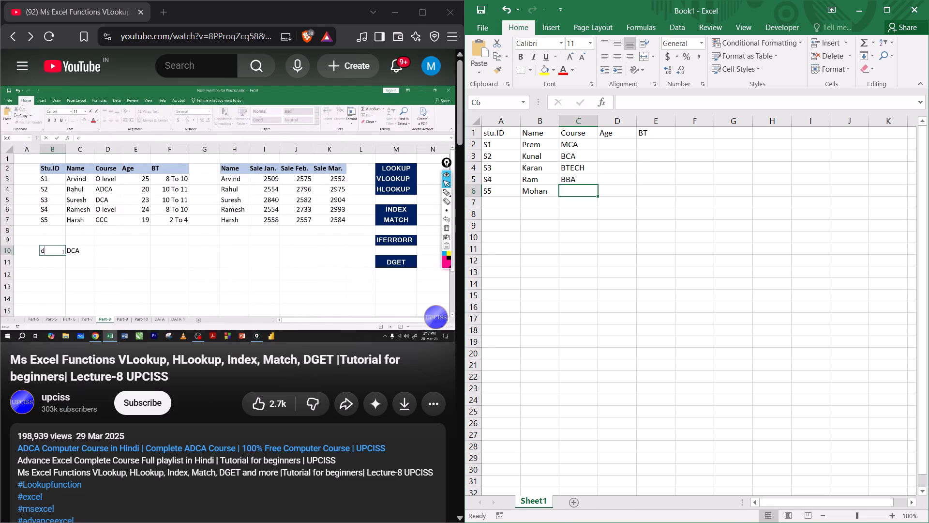
type("MBA")
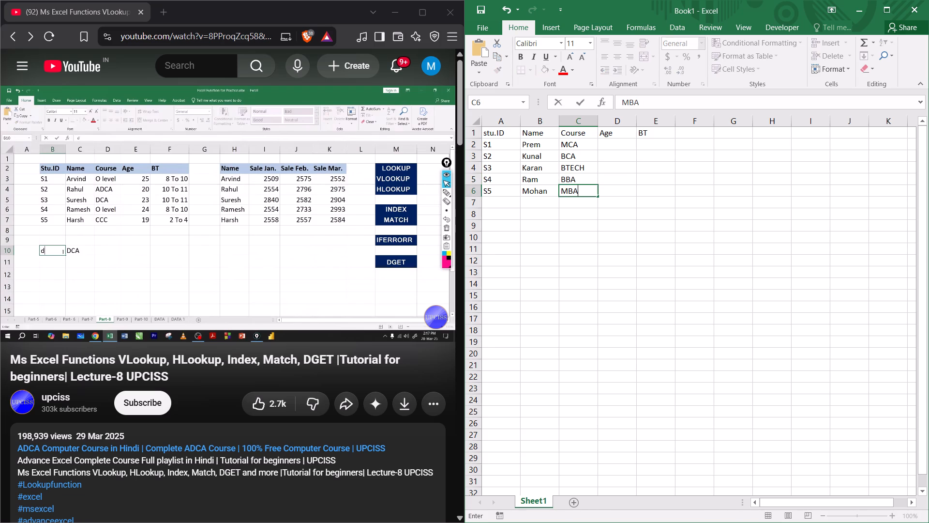
Enter the ages 25, 20, 23, 24 and 19 down the Age column in cells D2 to D6.
left_click(625, 142)
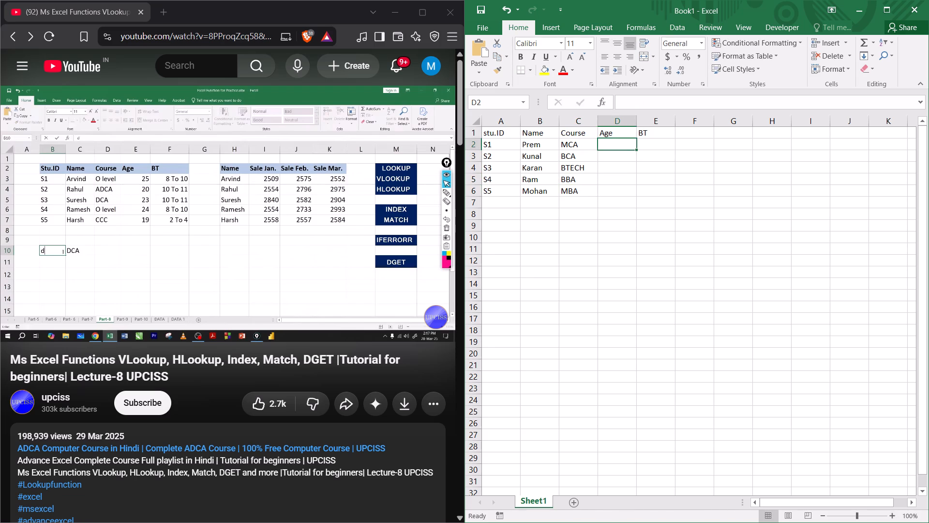
key("2")
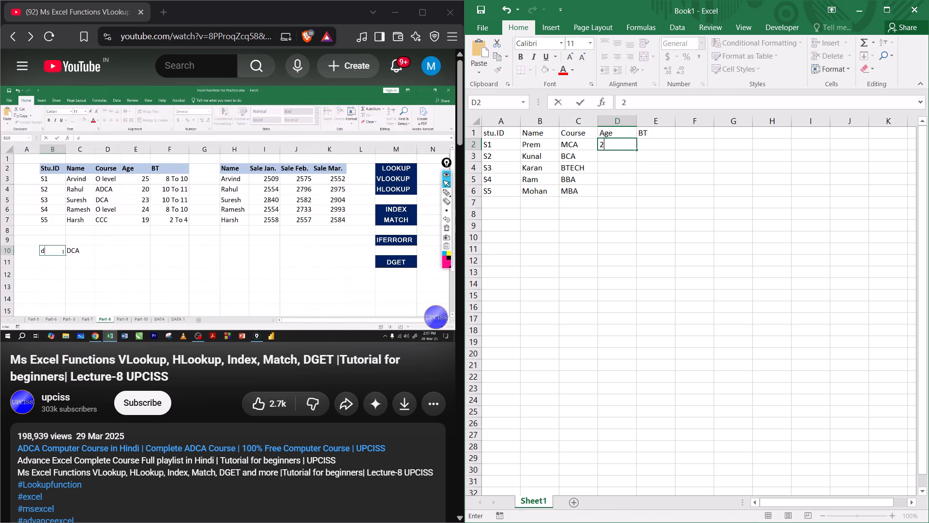
key("5")
key("Return")
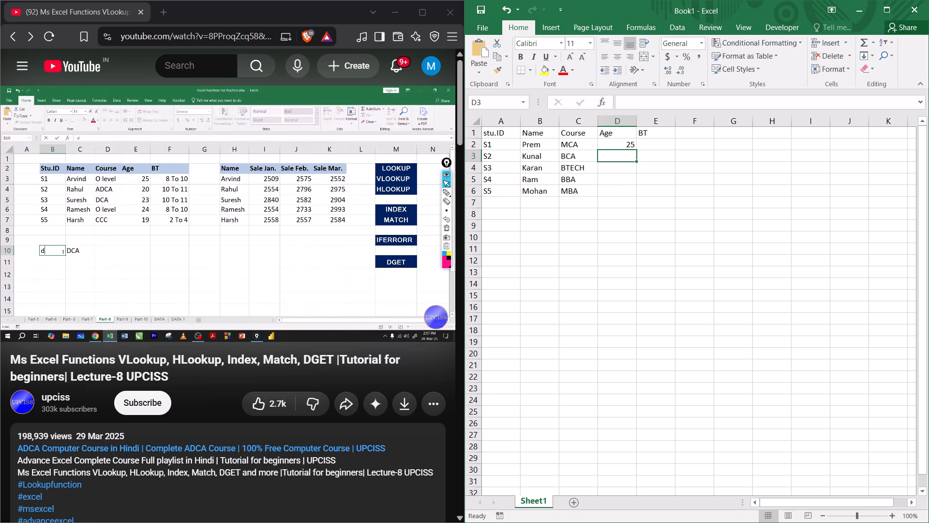
type("20")
key("Return")
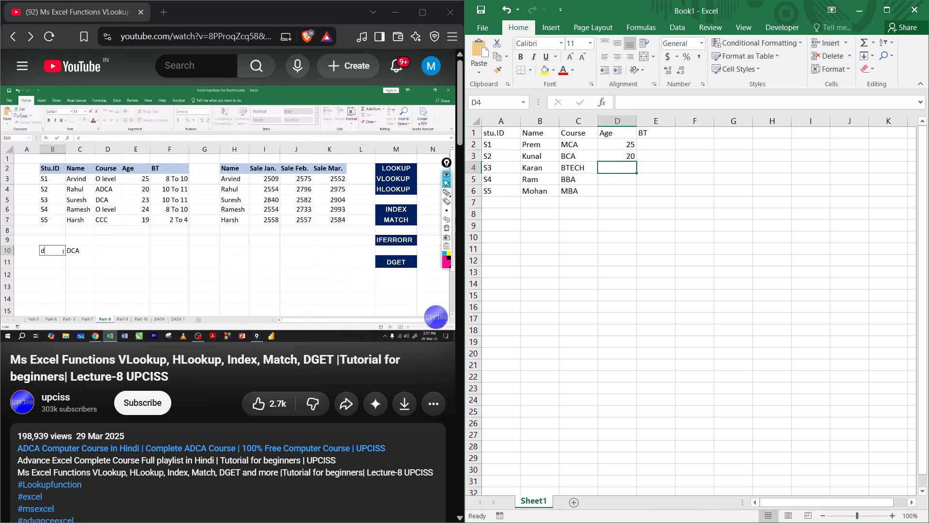
key("2")
key("3")
key("Return")
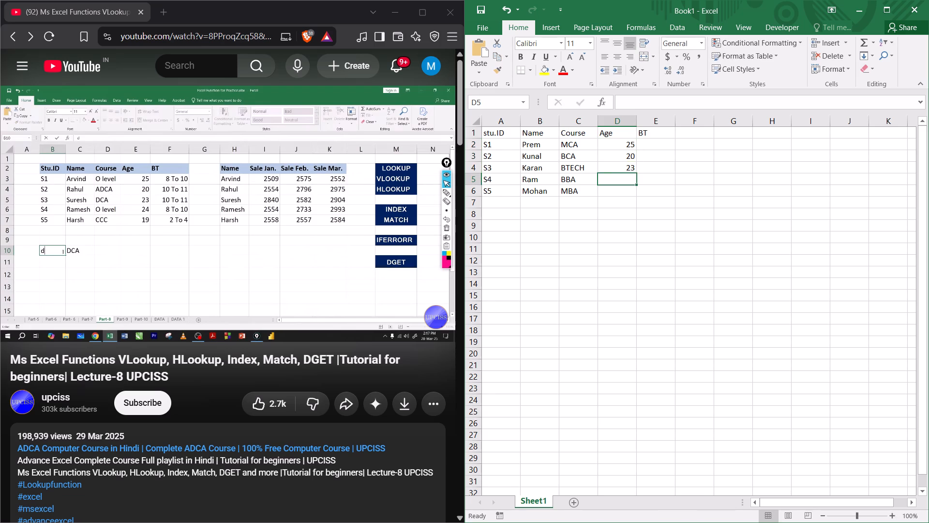
key("2")
key("4")
key("Return")
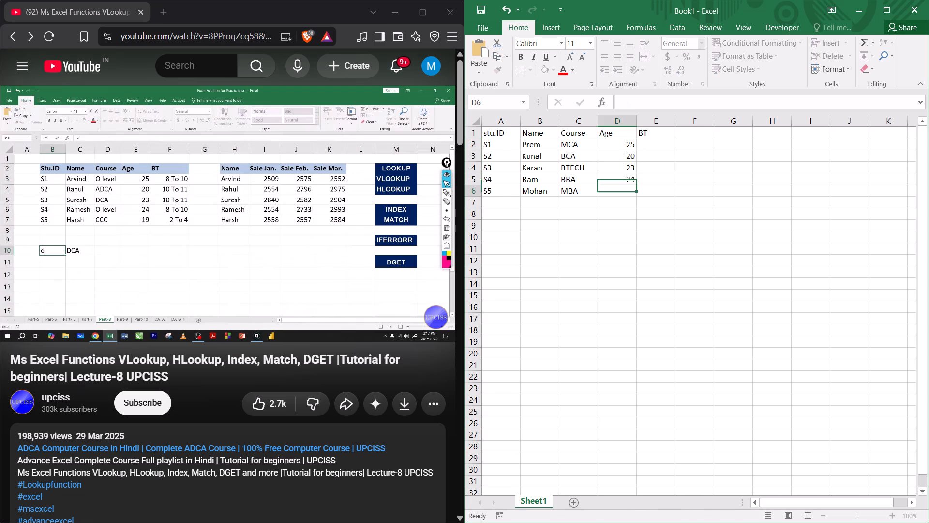
type("19")
key("Return")
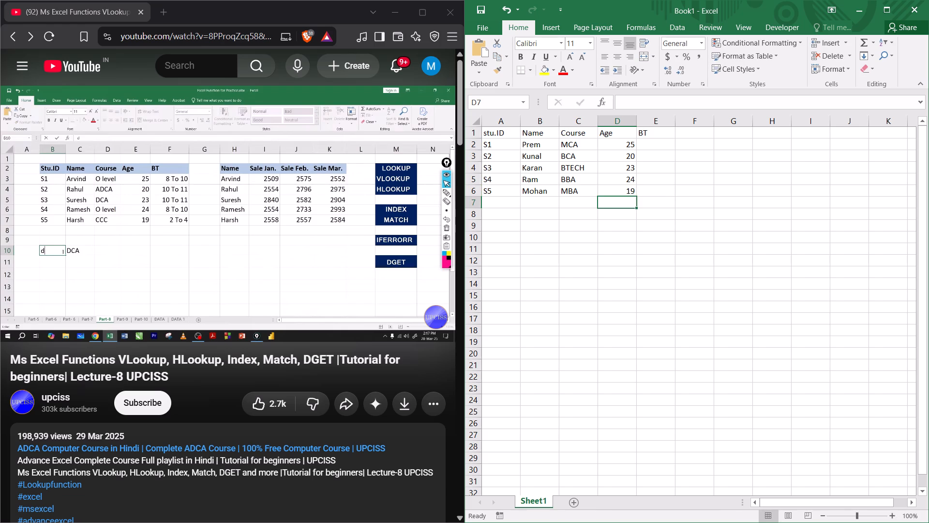
Enter the batch times 8To10 and 10To11 in the BT column for students S1 and S2.
left_click(665, 138)
left_click(665, 142)
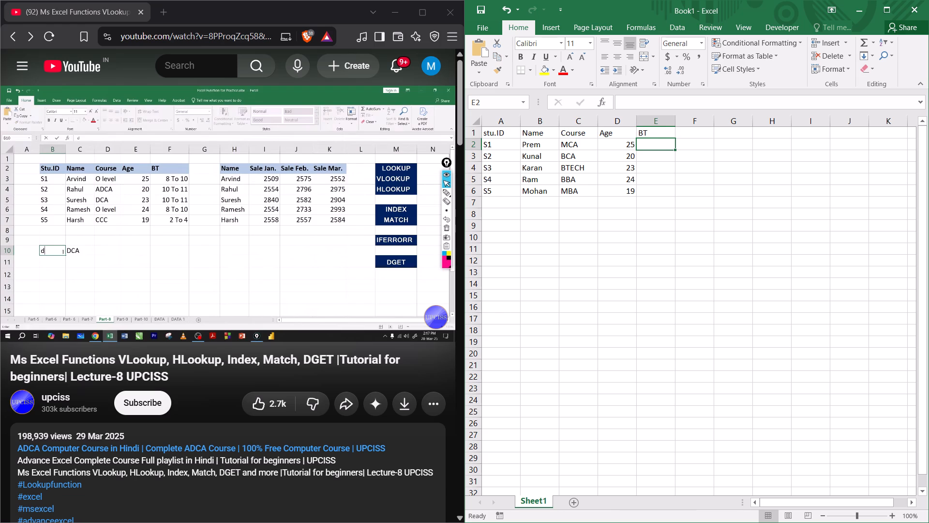
key("8")
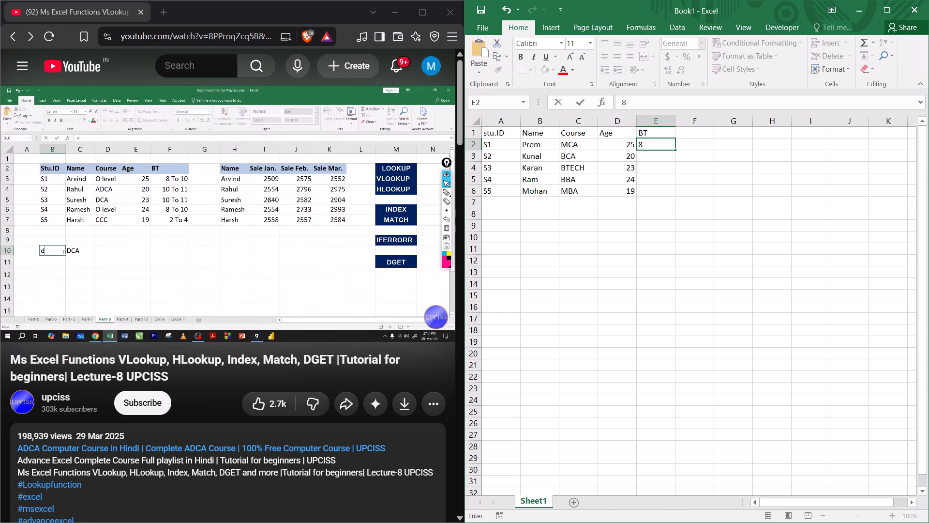
key("t")
key("BackSpace")
type("To")
type("10")
key("Return")
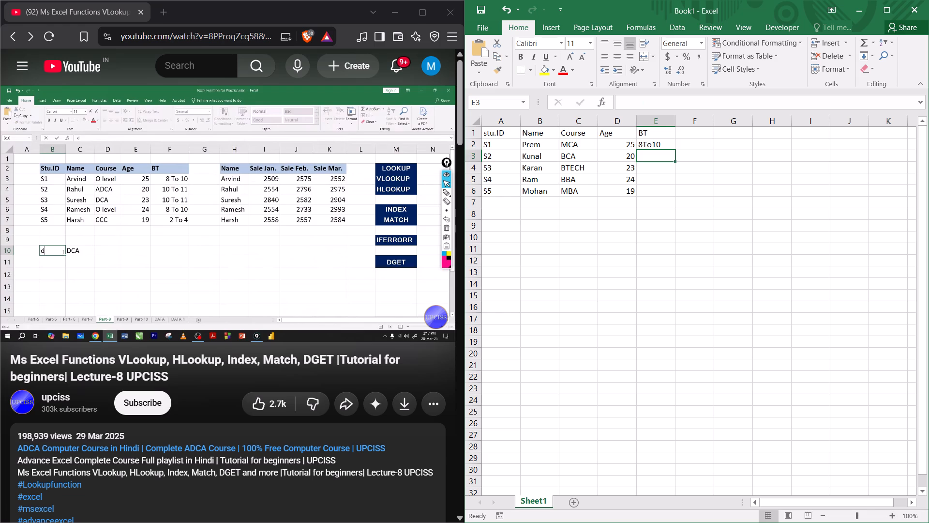
type("10")
type("To")
type("11")
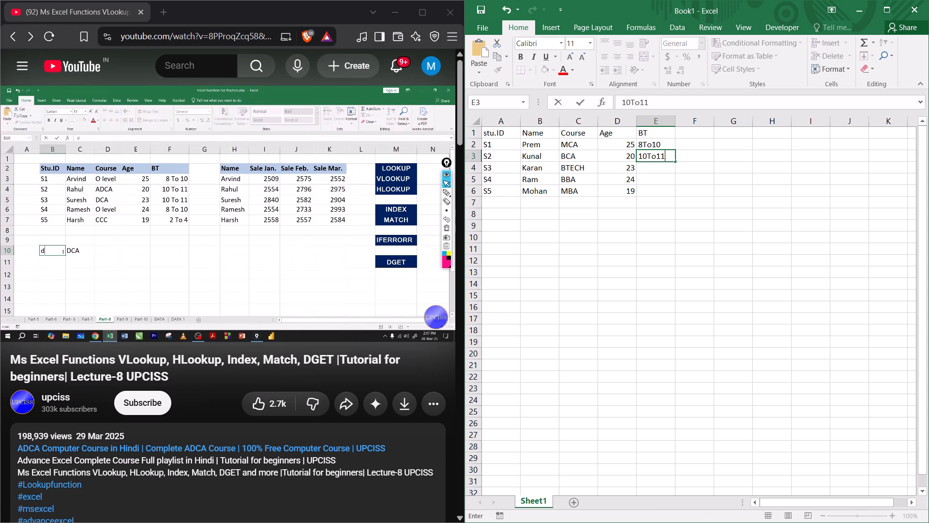
key("Return")
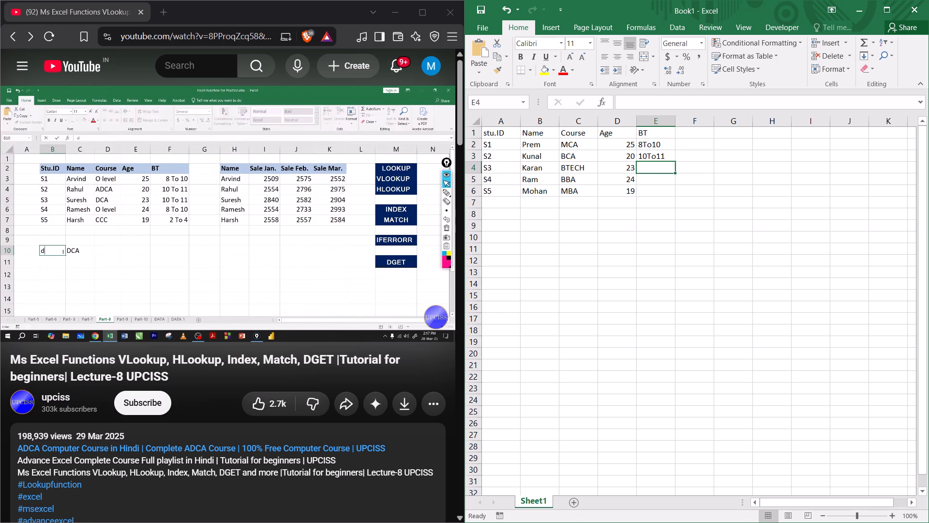
Enter the batch times 10To11, 8To10 and 2To4 in the BT column for students S3 to S5.
type("10")
type("To")
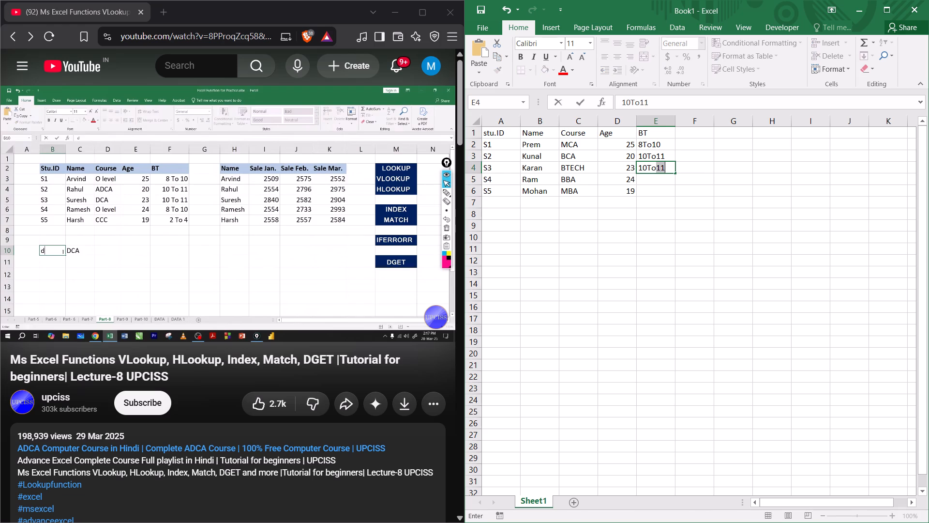
type("11")
key("Return")
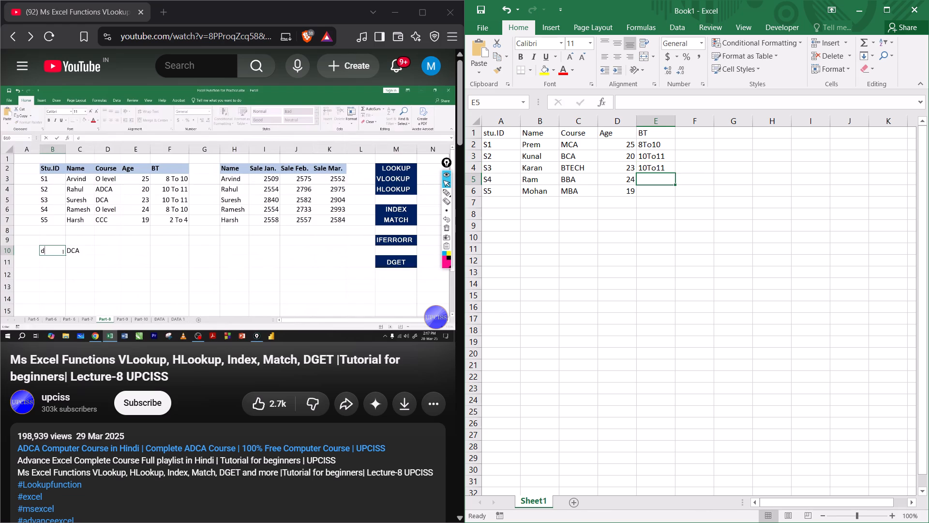
key("8")
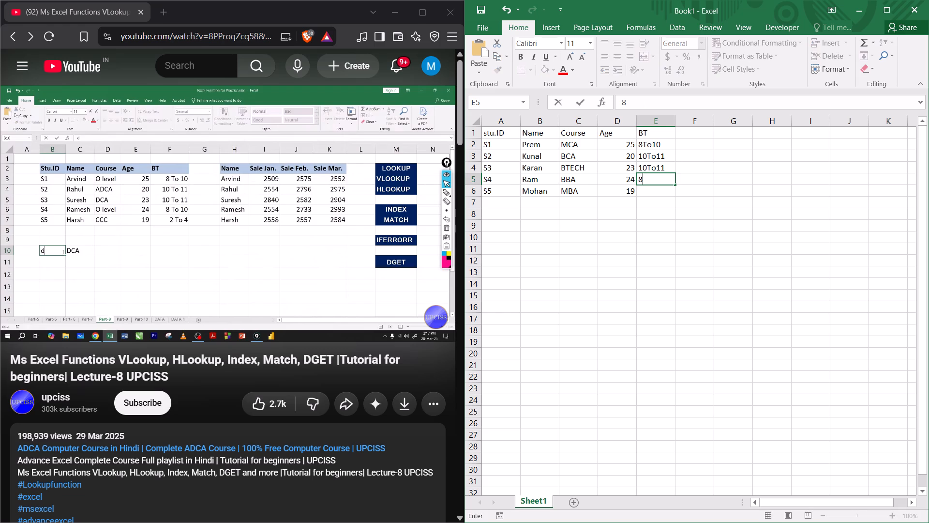
type("To")
type("10")
key("Return")
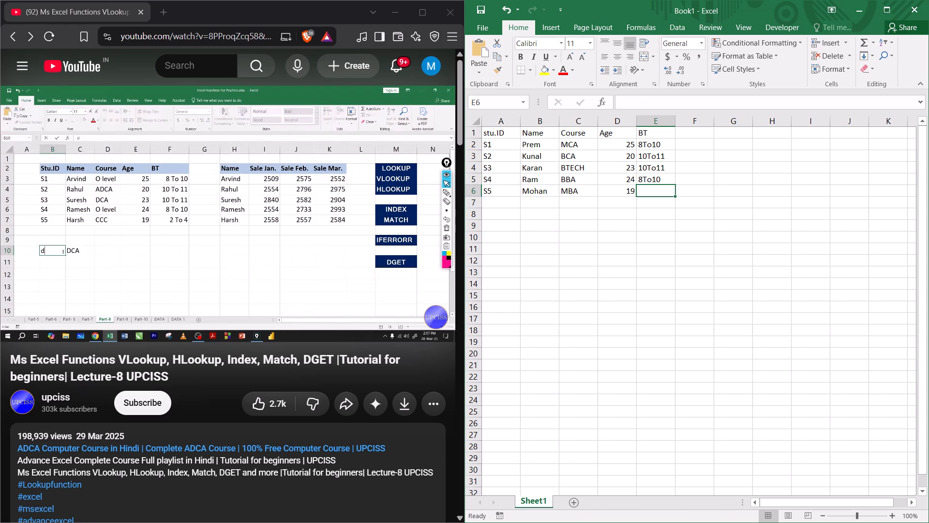
key("2")
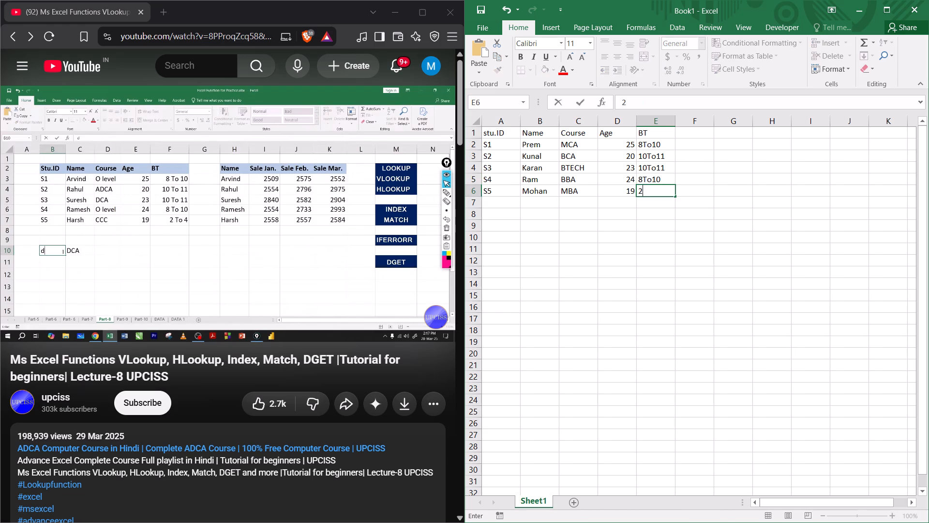
type("To")
key("4")
key("Return")
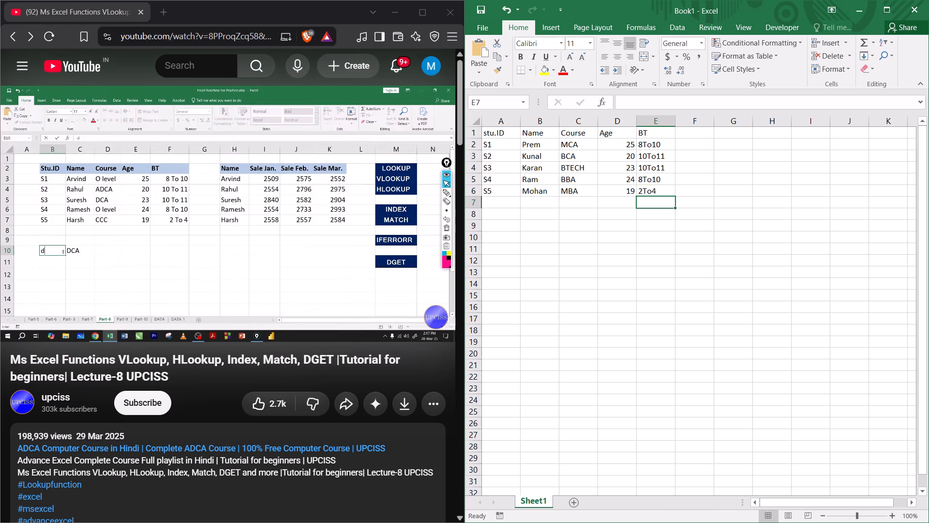
Enter the formula =lookup(a8,a2:a6,c2:c6) in cell B8 to return a student's course from the ID.
left_click(692, 138)
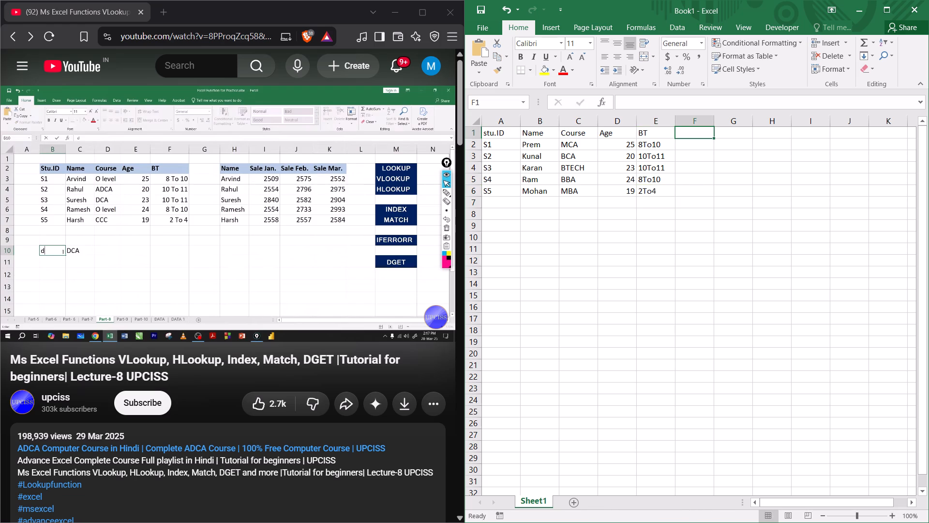
left_click(517, 222)
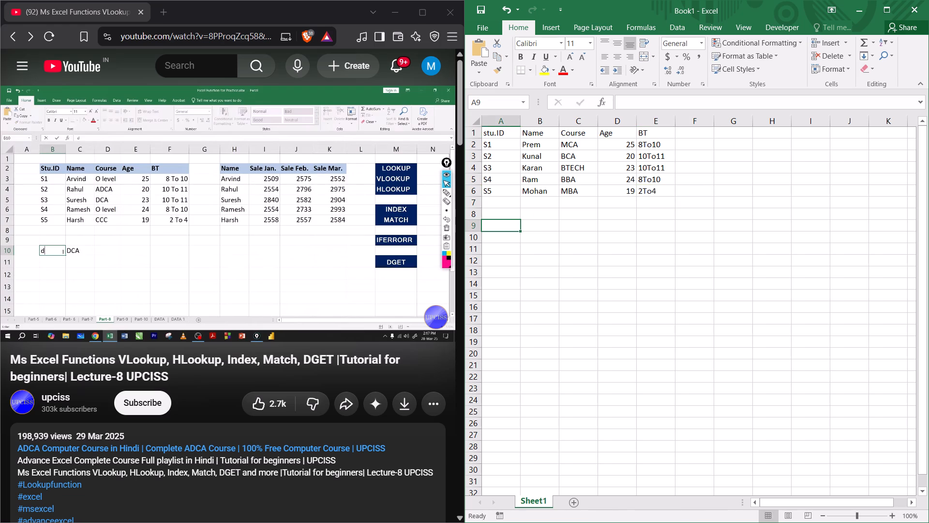
left_click(520, 219)
left_click(509, 216)
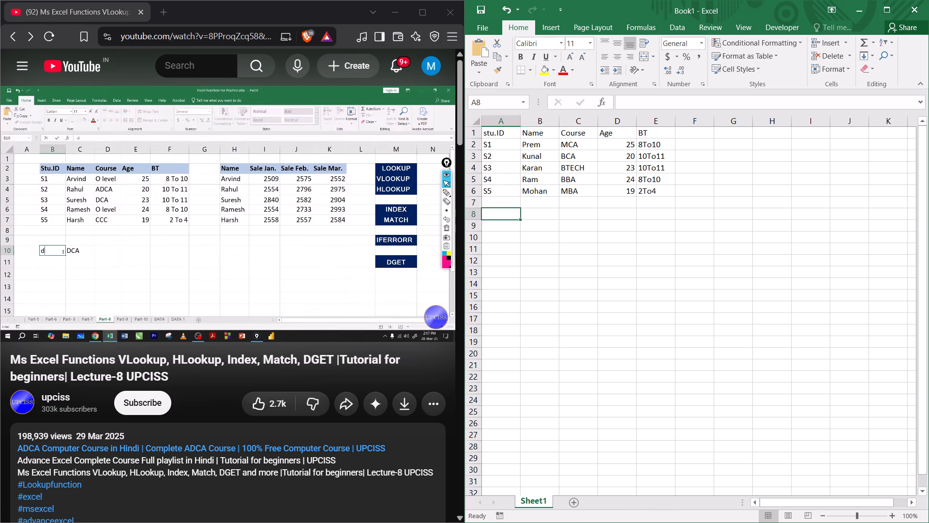
left_click(541, 214)
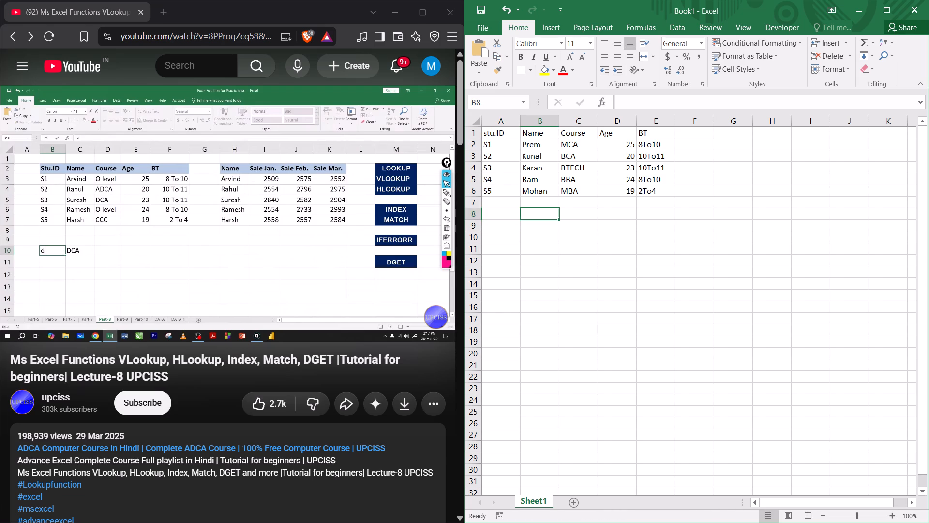
key("equal")
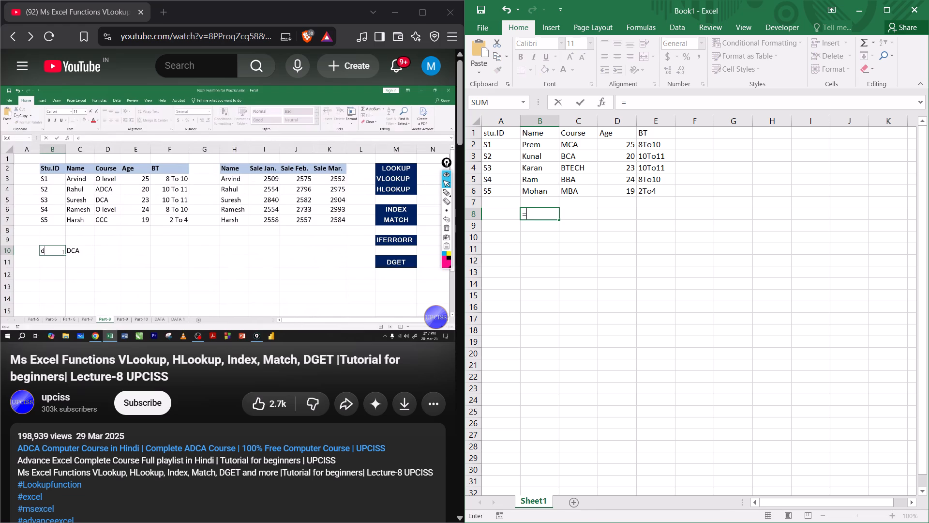
key("a")
key("BackSpace")
type("lookup")
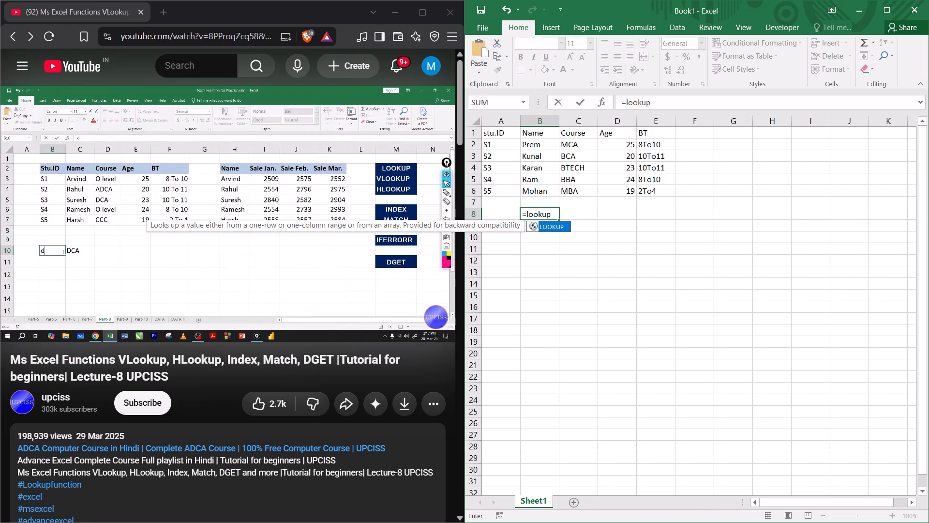
key("shift+parenleft")
key("a")
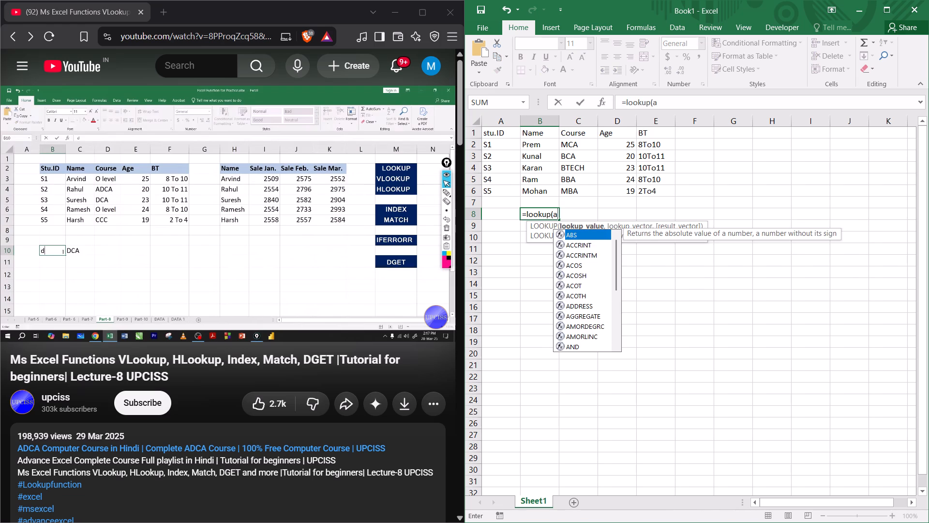
key("8")
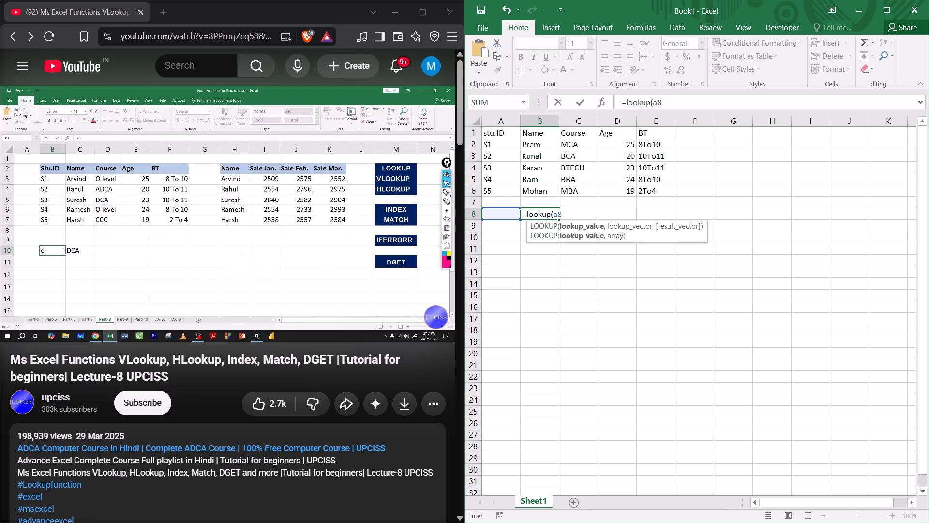
key("comma")
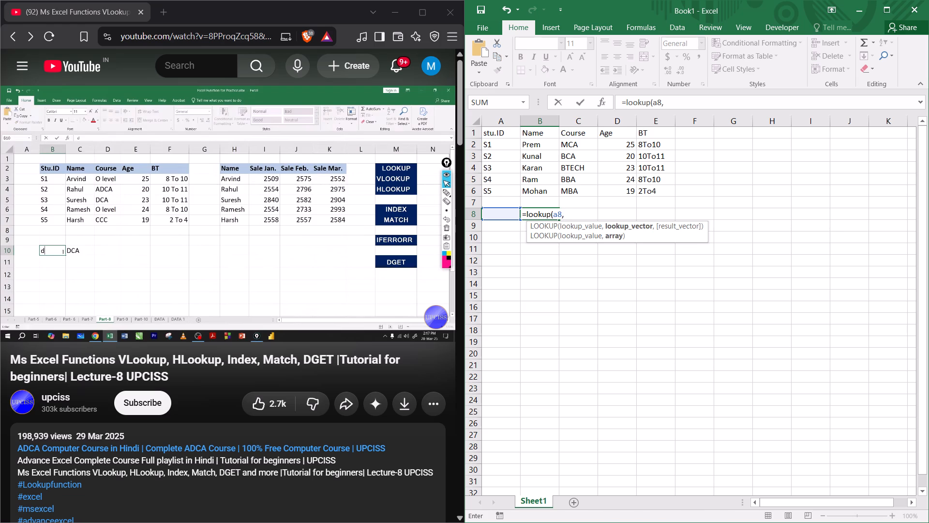
key("a")
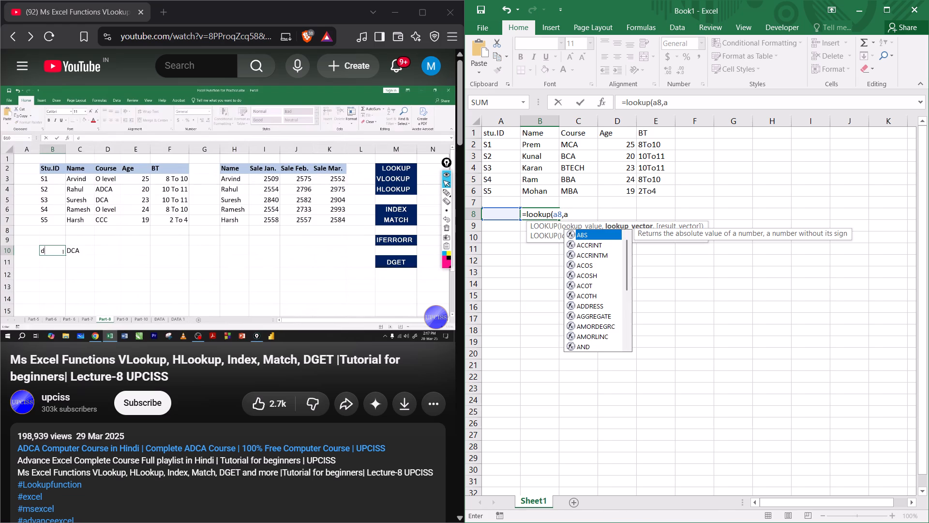
key("2")
key("shift+colon")
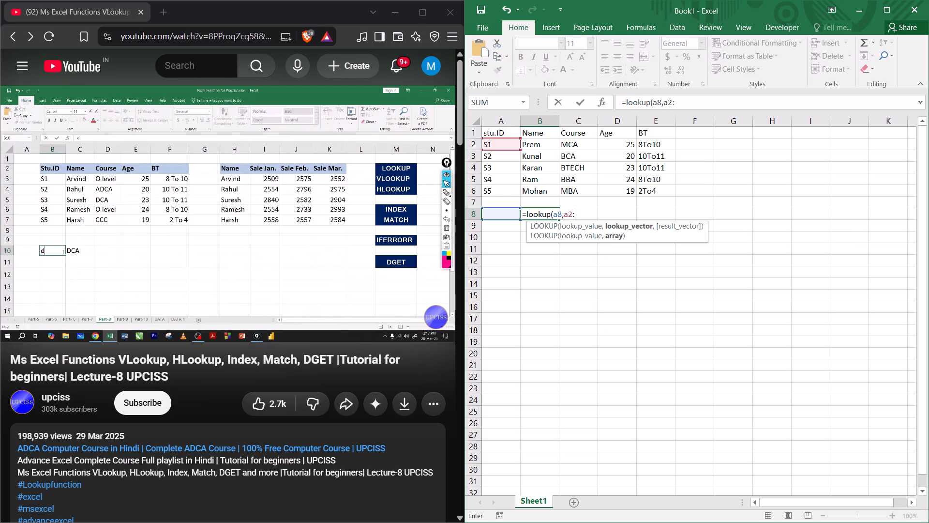
key("a")
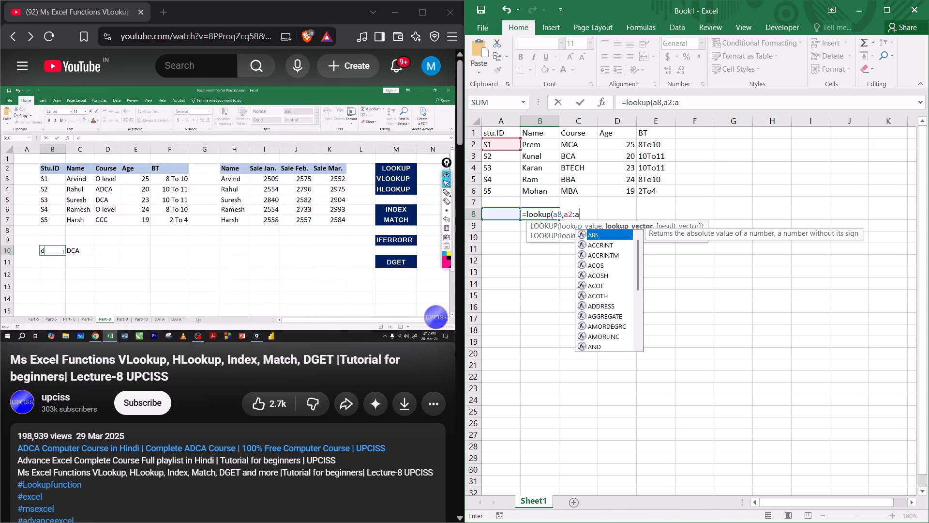
type("6,")
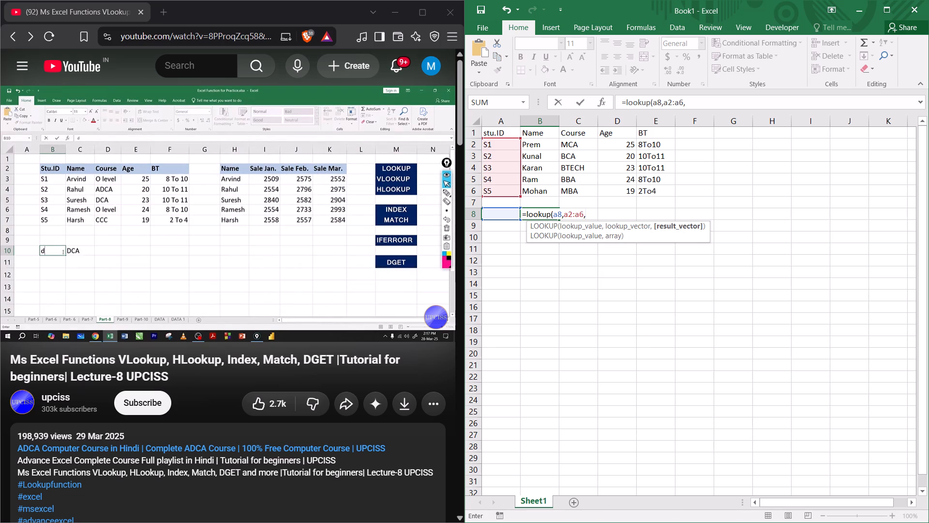
key("c")
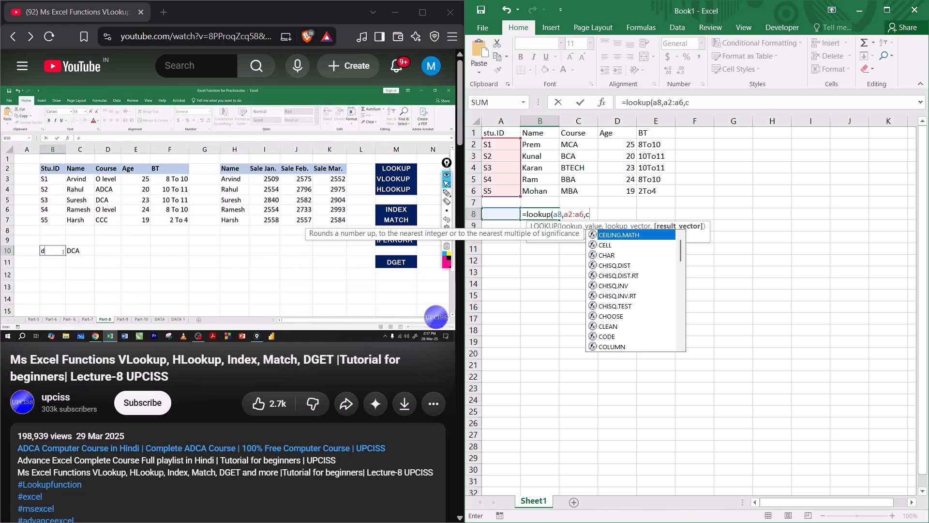
type("2:")
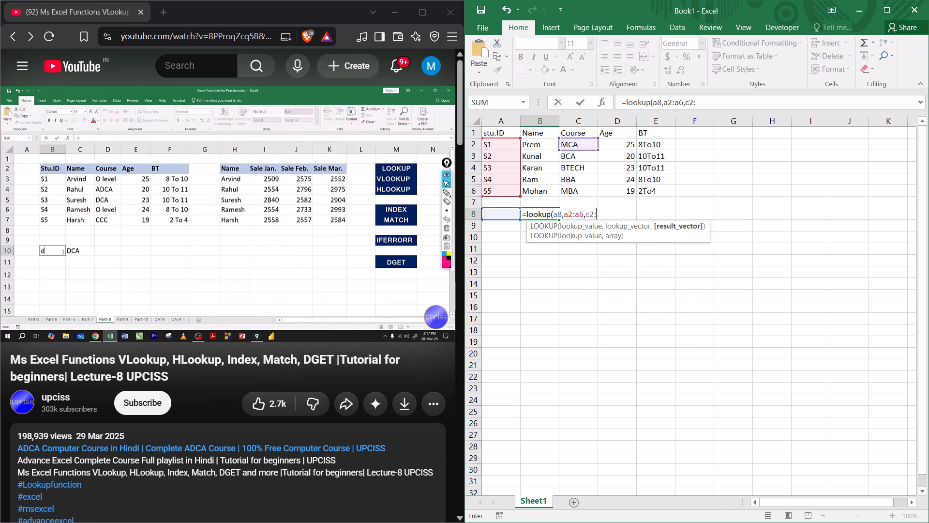
key("c")
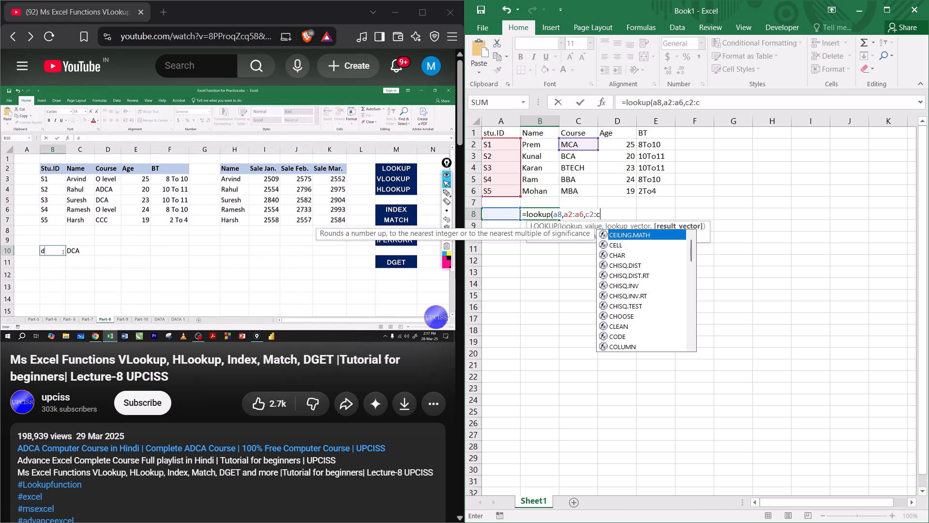
key("5")
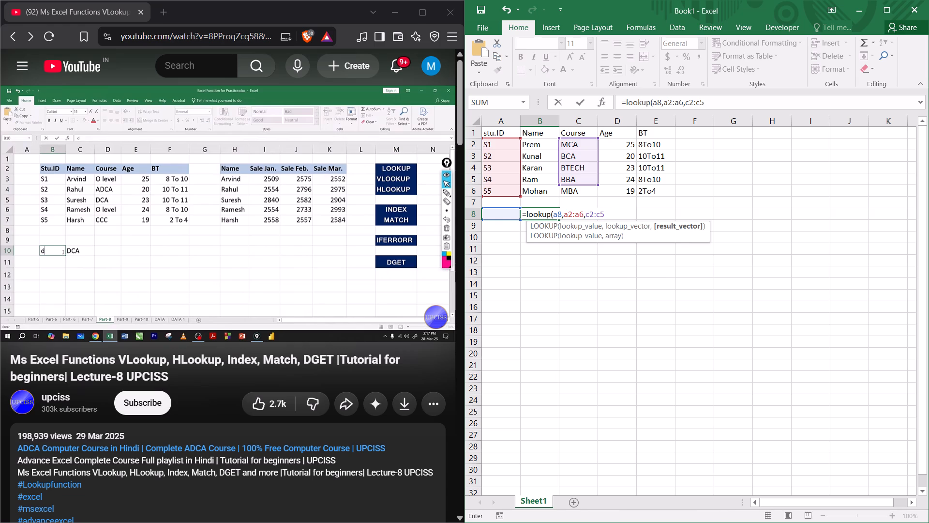
key("BackSpace")
key("6")
key("shift+parenright")
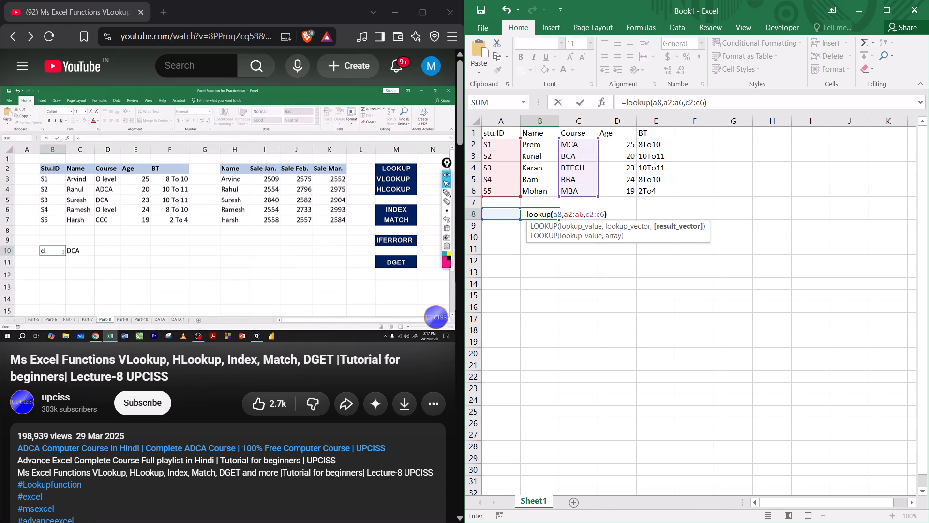
key("Return")
Enter S2 in cell A8 as the student ID for the lookup.
left_click(507, 212)
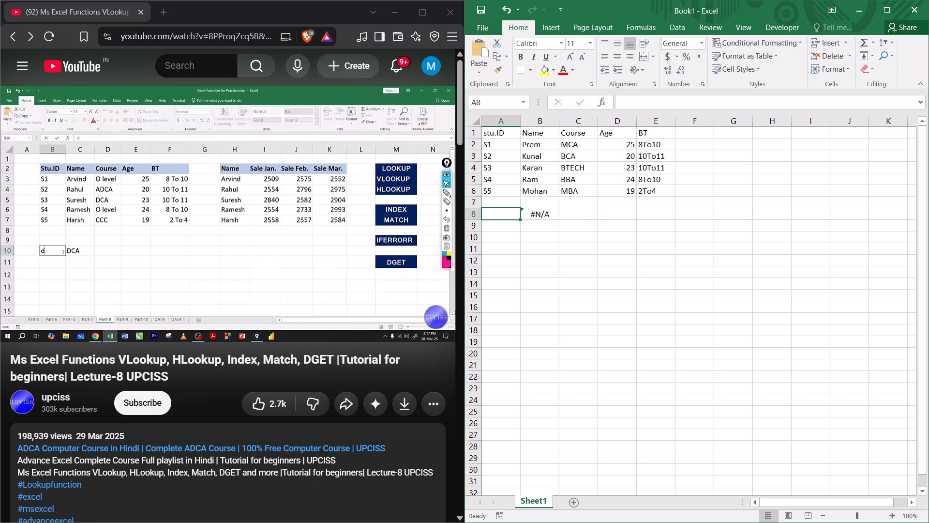
key("shift+s")
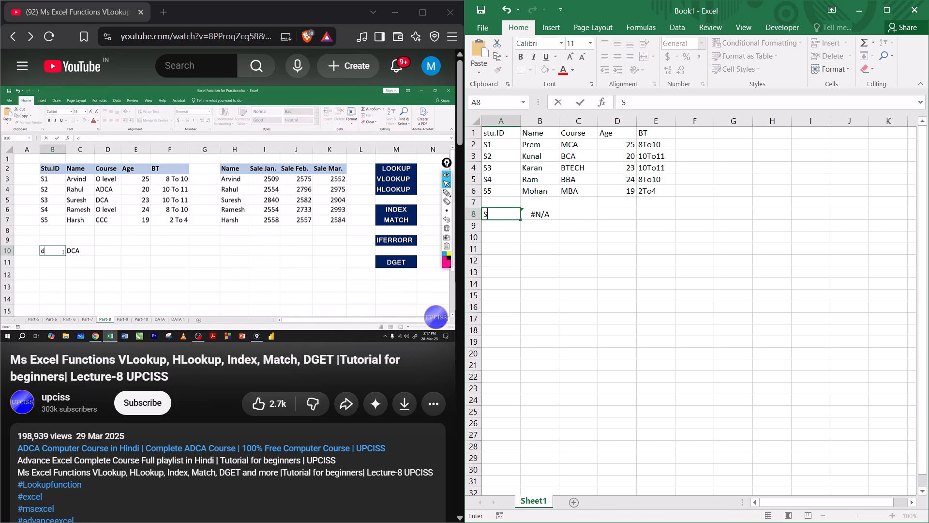
key("2")
key("Return")
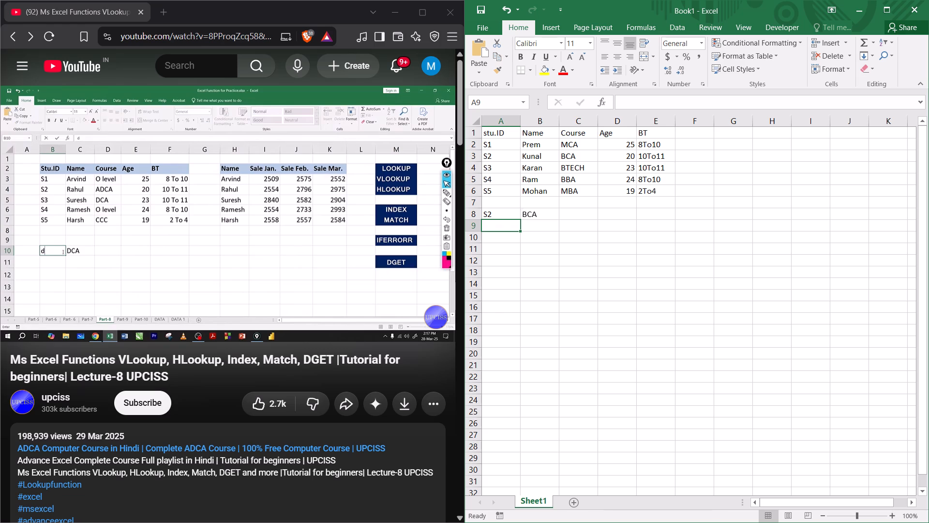
Open the recent workbook Module 3 - LPU - Raw Data and Sample Report to be prepared and maximize its window.
left_click(486, 30)
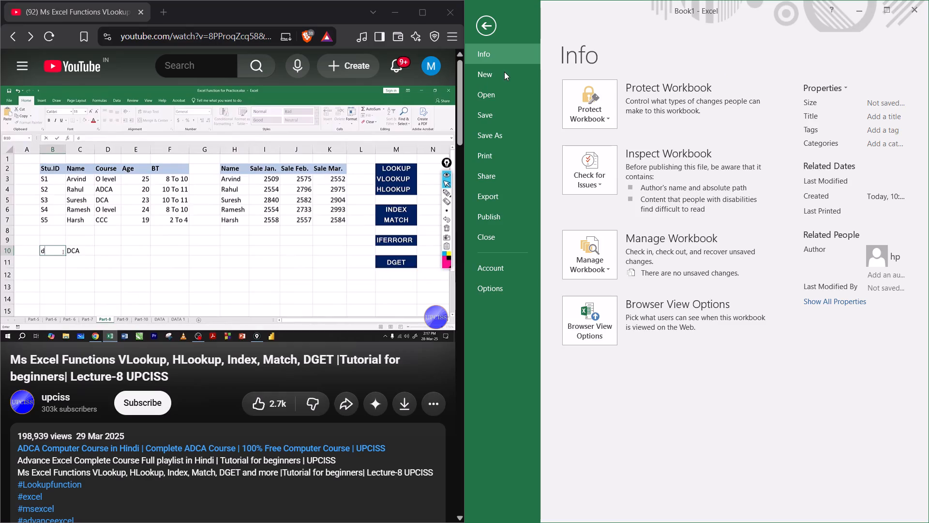
left_click(501, 97)
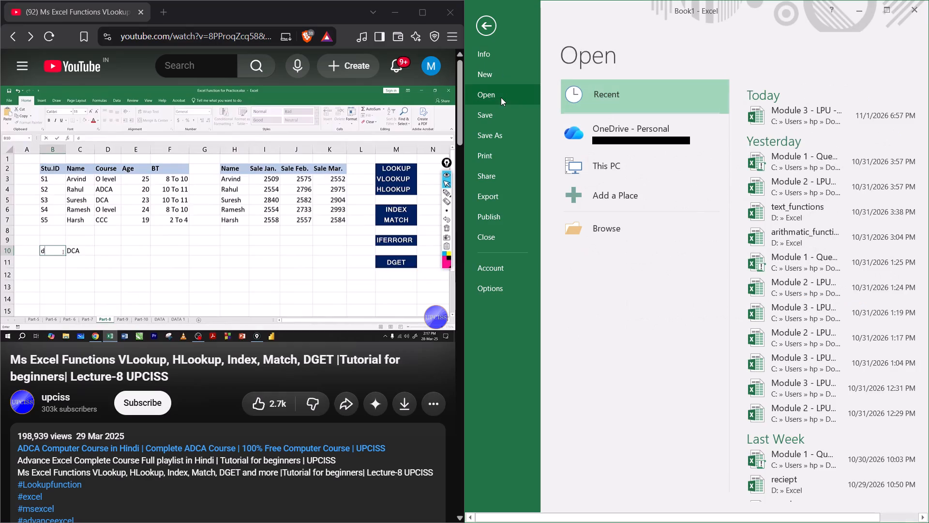
left_click(854, 105)
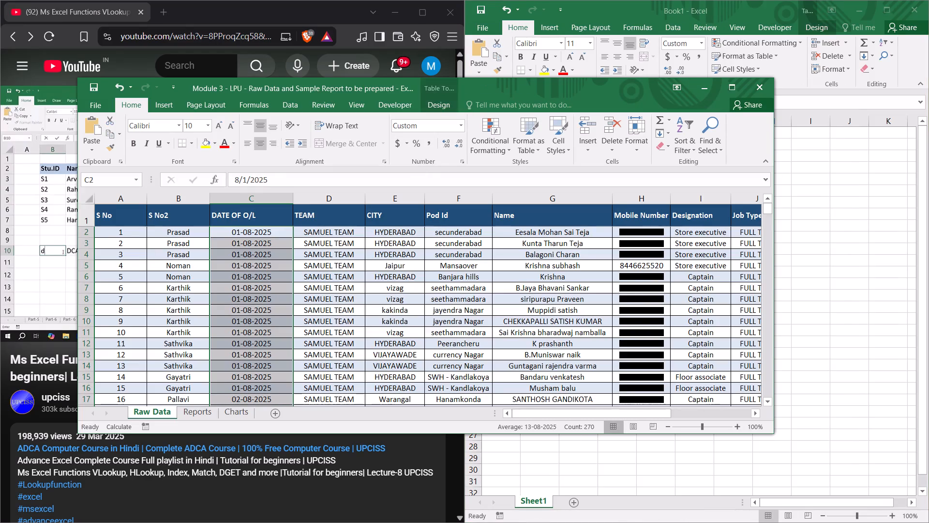
left_click(732, 92)
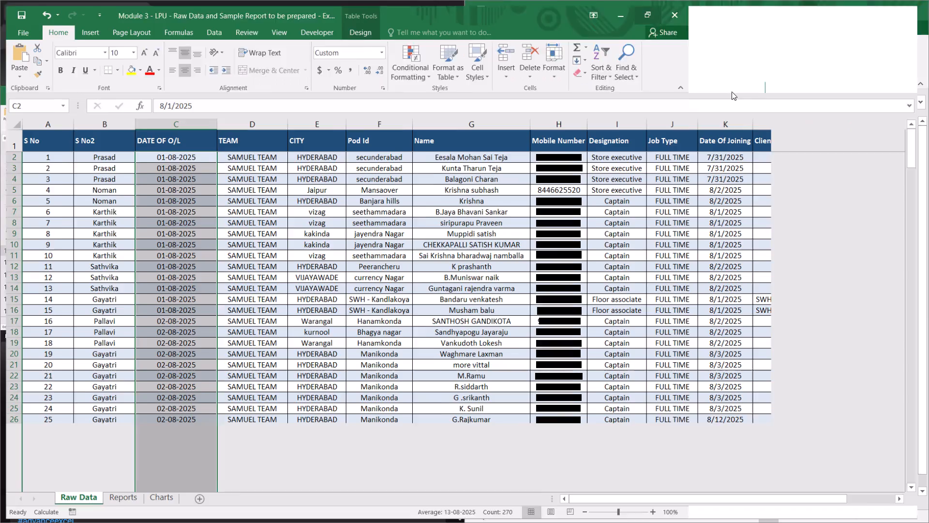
Change the first serial number in the S No column, cell A2 of the Raw Data sheet, to S1.
scroll(666, 410, "left", 4)
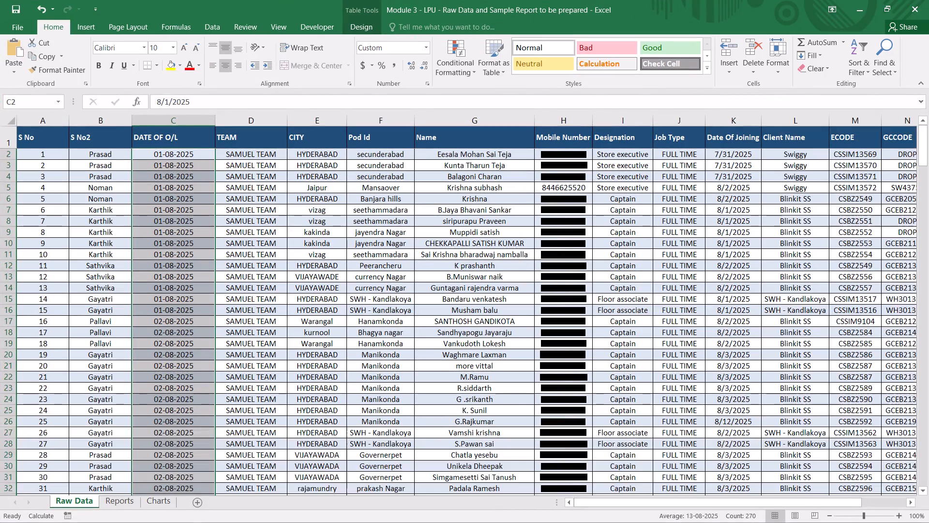
scroll(494, 408, "left", 2)
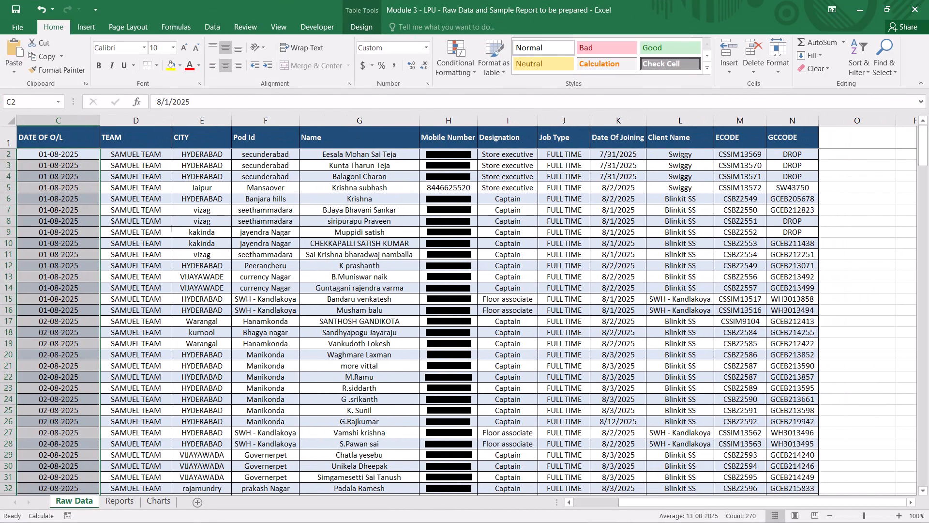
scroll(494, 408, "right", 2)
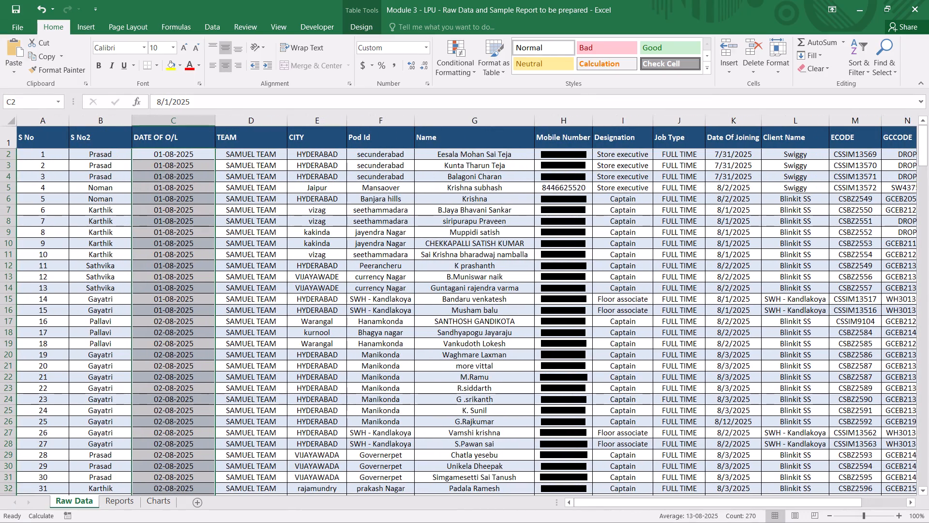
left_click(47, 155)
double_click(47, 155)
double_click(44, 155)
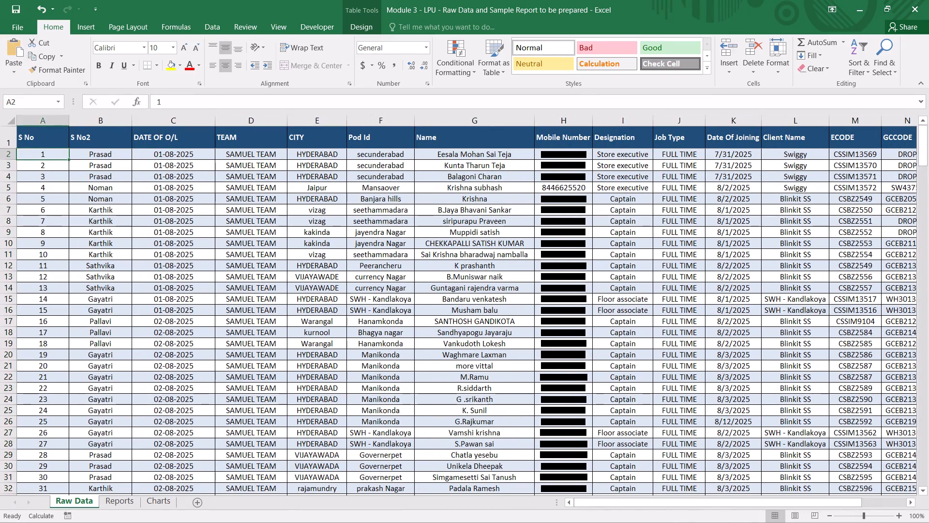
double_click(41, 172)
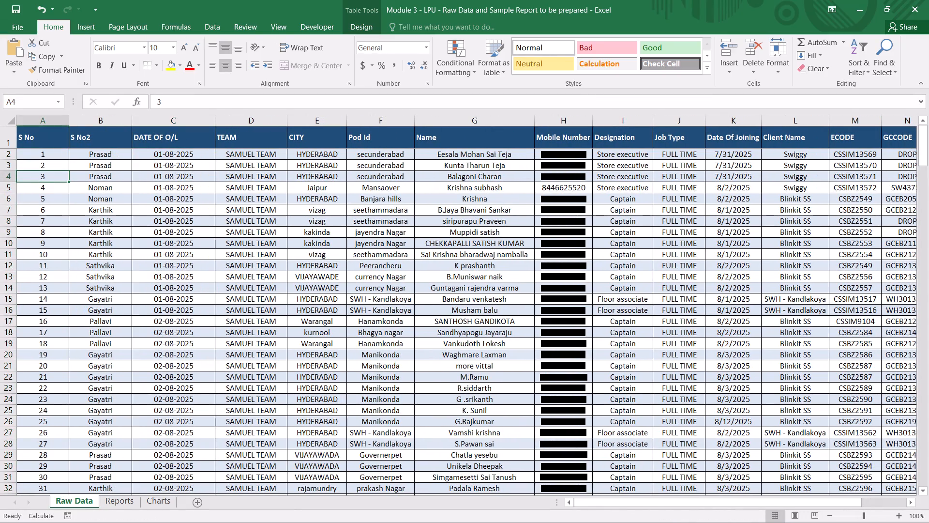
triple_click(39, 154)
triple_click(39, 154)
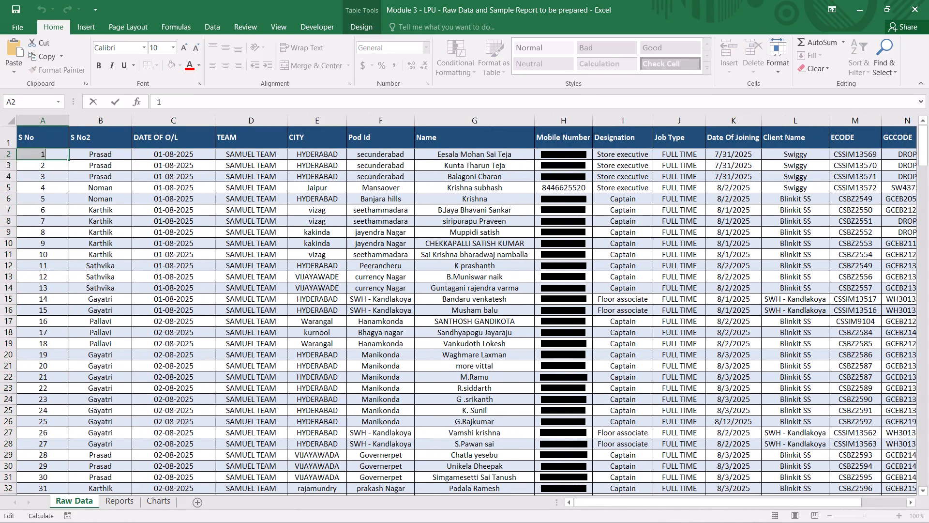
left_click(39, 154)
key("s")
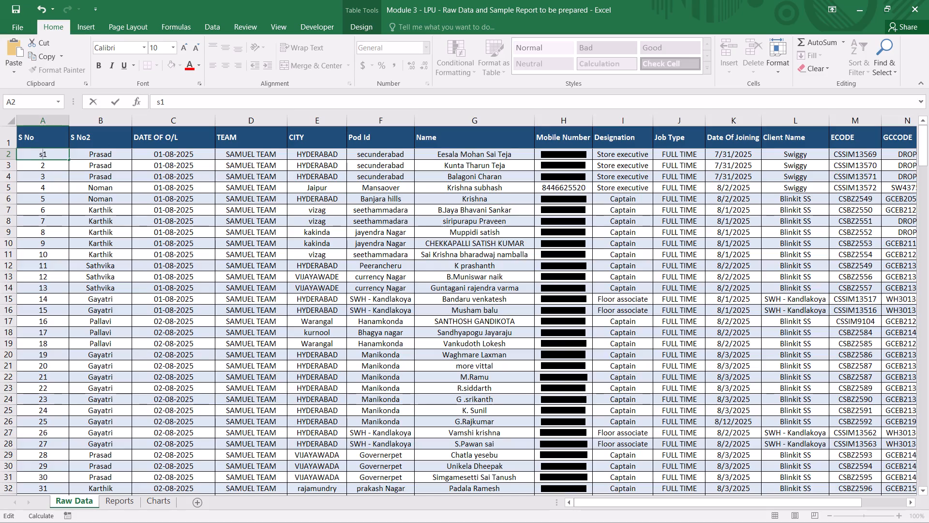
key("BackSpace")
key("shift+s")
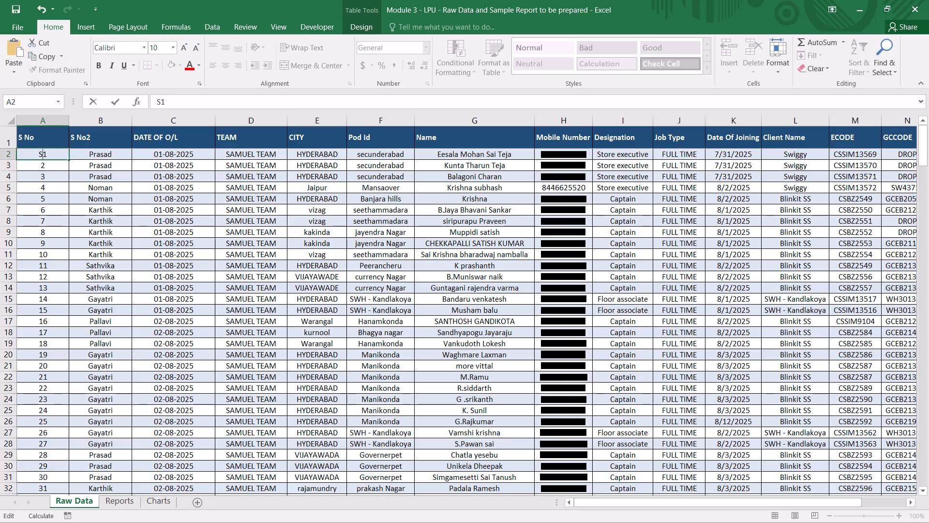
Change the second serial number in the S No column, cell A3, to S2.
triple_click(40, 164)
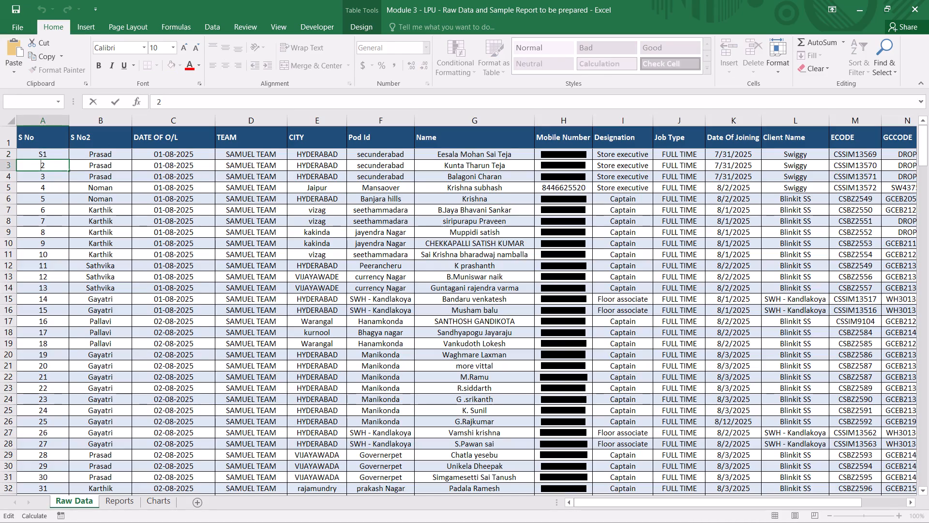
key("shift+s")
Fill the S-prefixed series from cell A2 down the S No column to the table's last row.
left_click(57, 155)
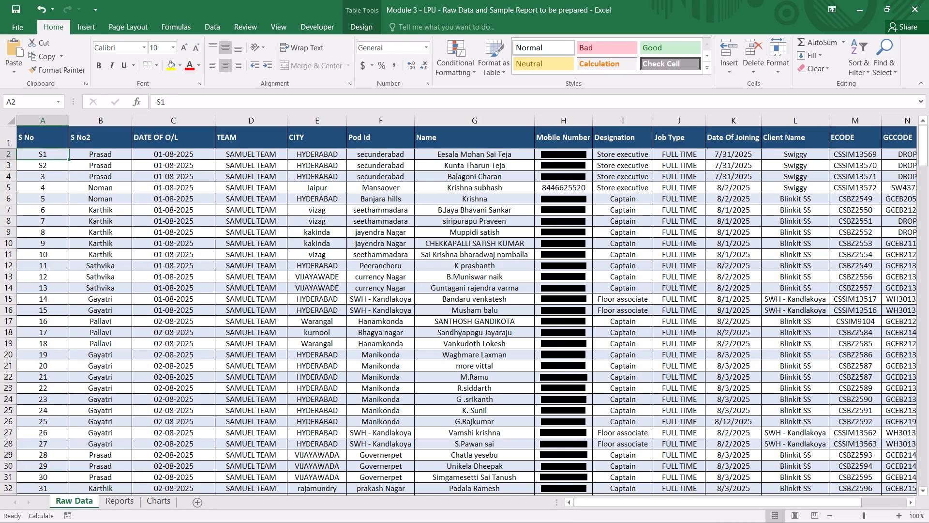
double_click(69, 159)
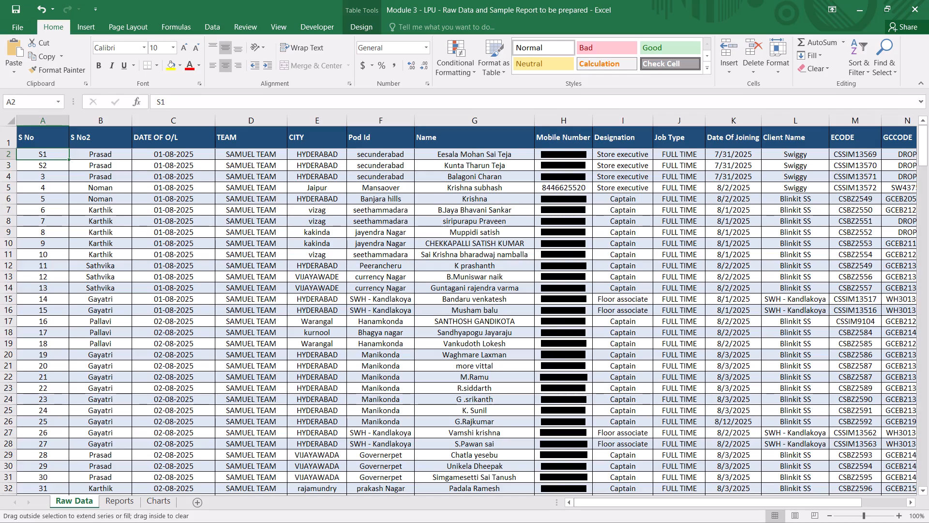
triple_click(69, 159)
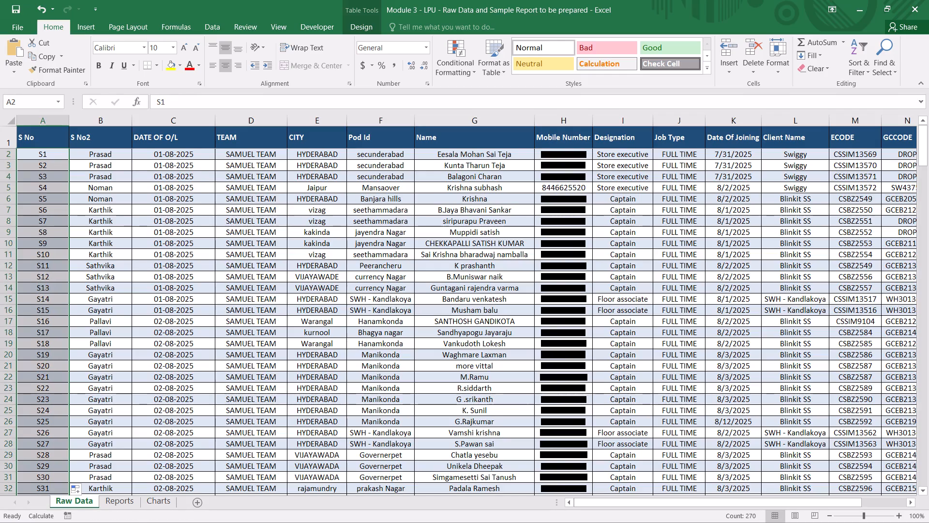
Examine the renumbered S No column down to the last row of the Raw Data table.
scroll(157, 382, "down", 6)
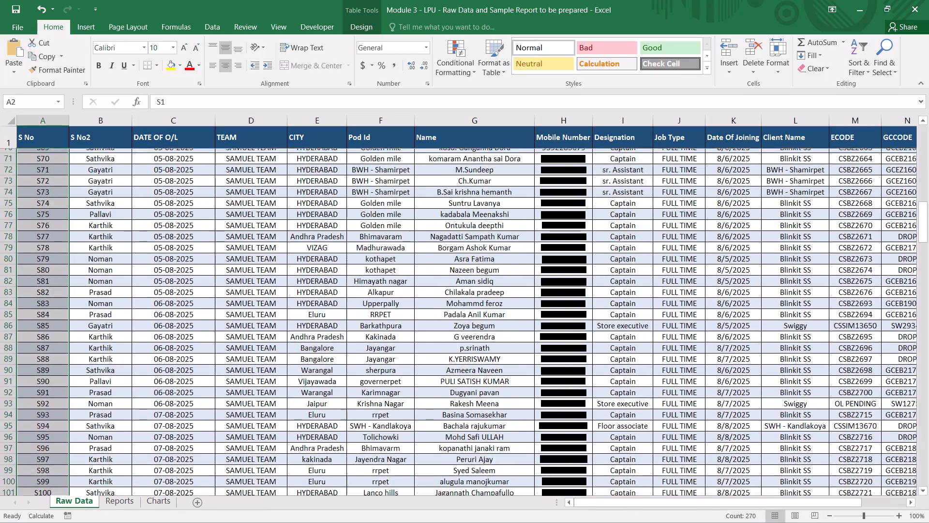
scroll(157, 382, "down", 9)
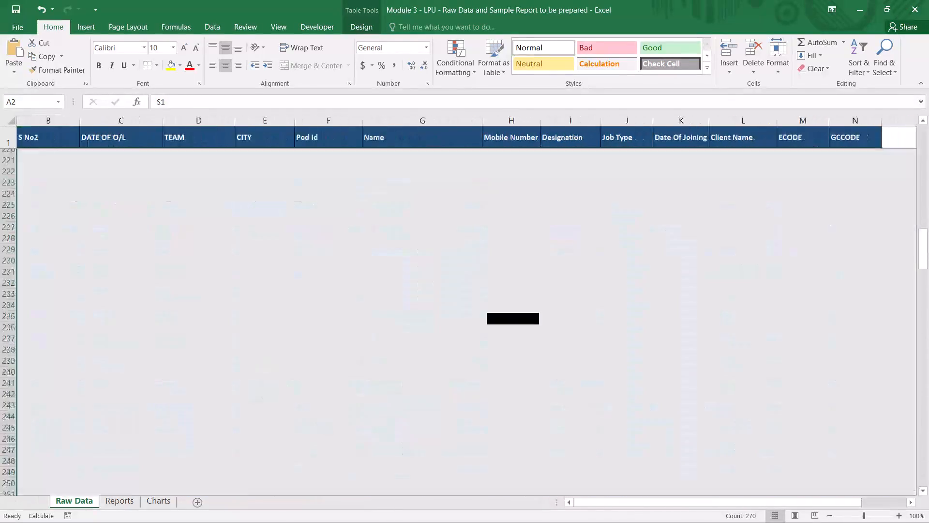
scroll(157, 382, "down", 1)
scroll(157, 382, "up", 1)
scroll(157, 382, "right", 2)
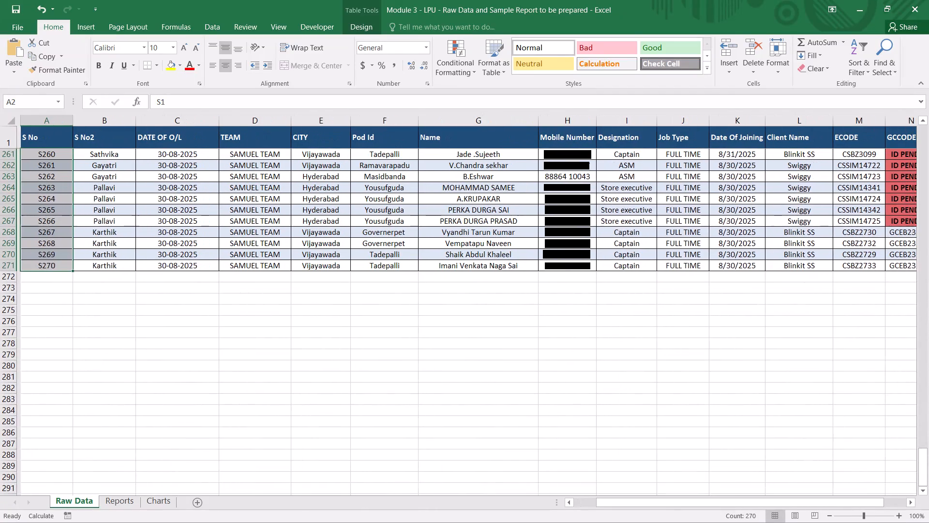
scroll(157, 382, "left", 2)
scroll(157, 382, "right", 3)
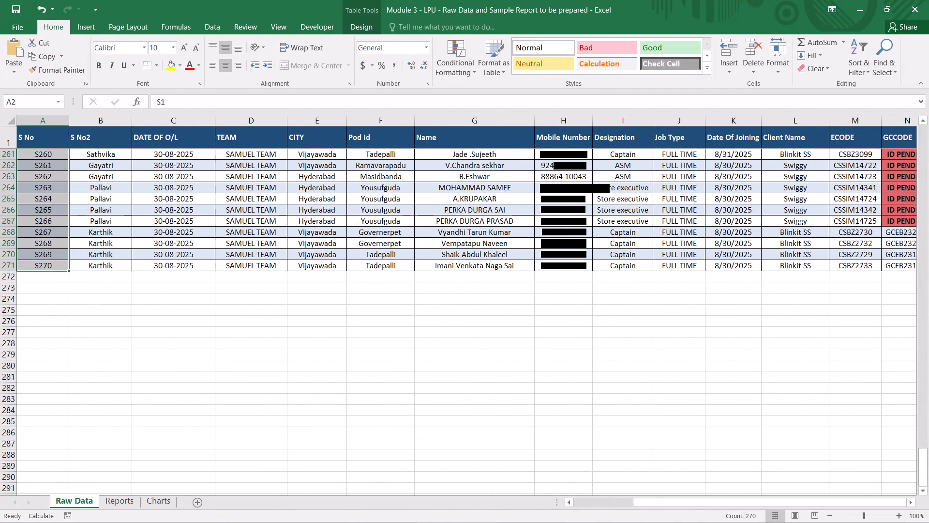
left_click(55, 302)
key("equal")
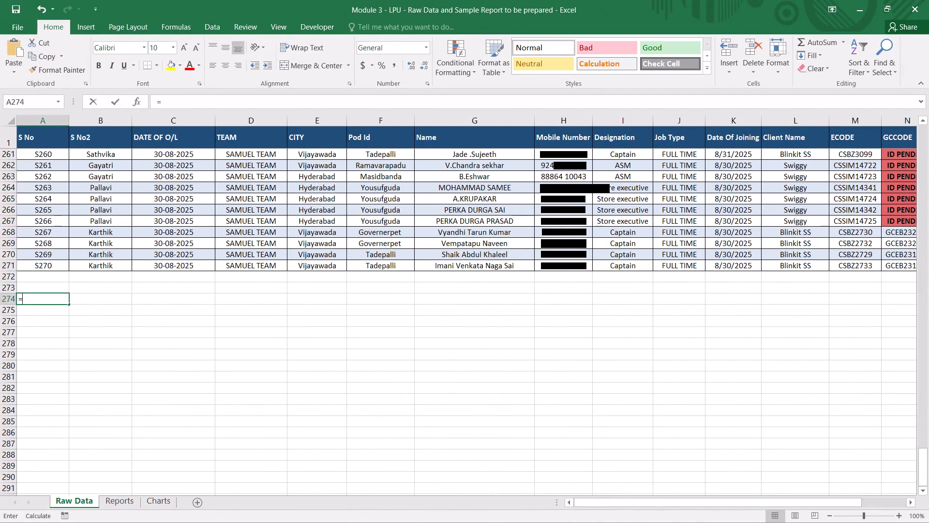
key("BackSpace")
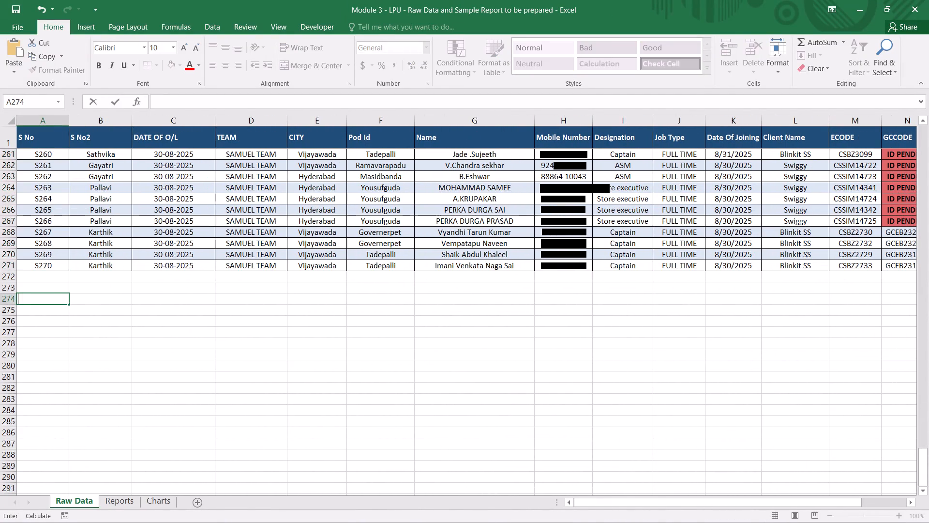
Enter the formula =lookup(a274,a2:a271,e2:e271) in cell B274 to return the city from a serial number.
left_click(103, 298)
key("equal")
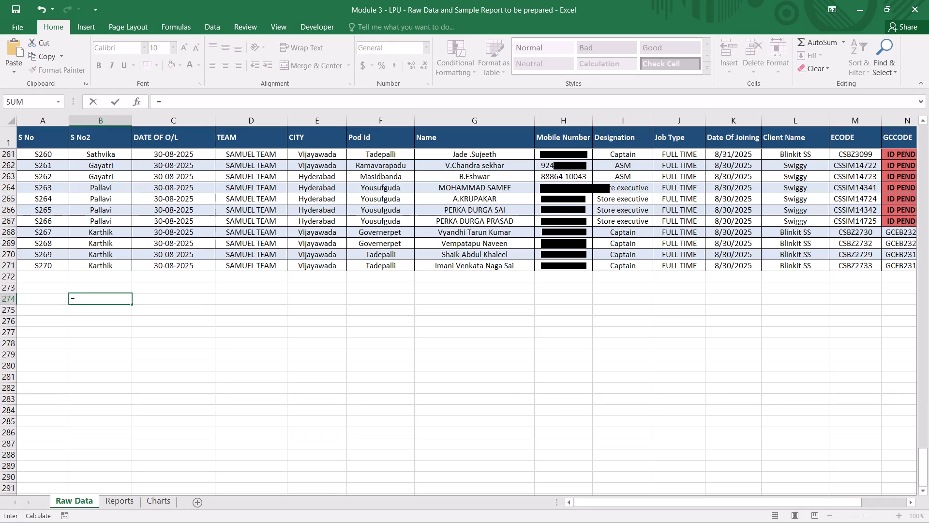
type("look")
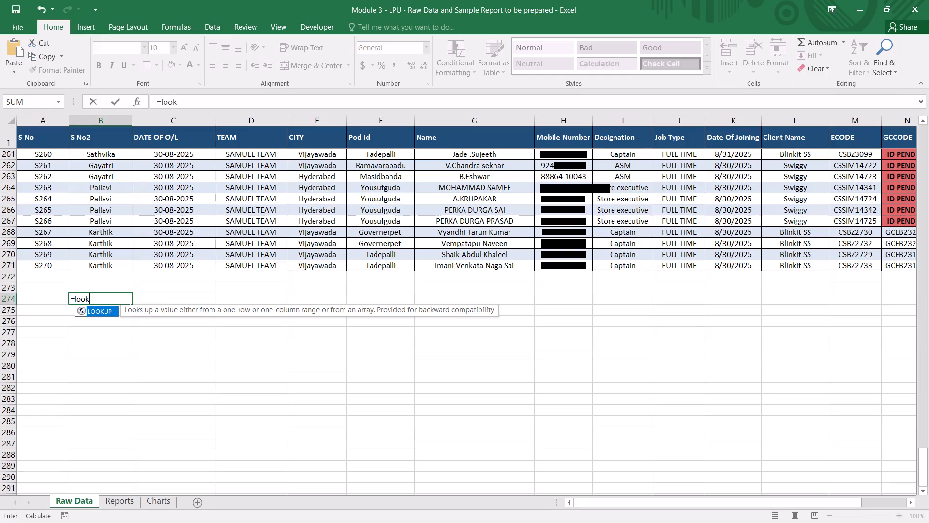
key("shift+parenleft")
key("BackSpace")
type("up")
key("shift+parenleft")
key("a")
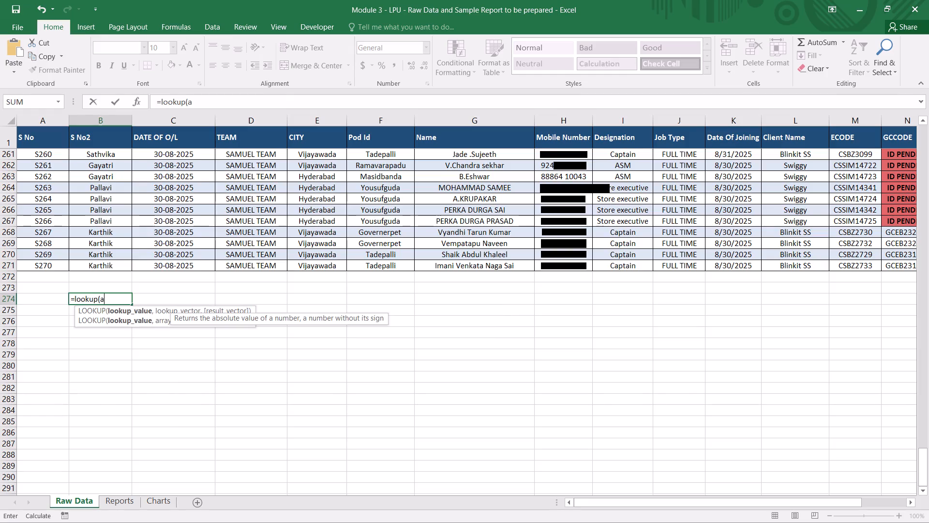
type("274")
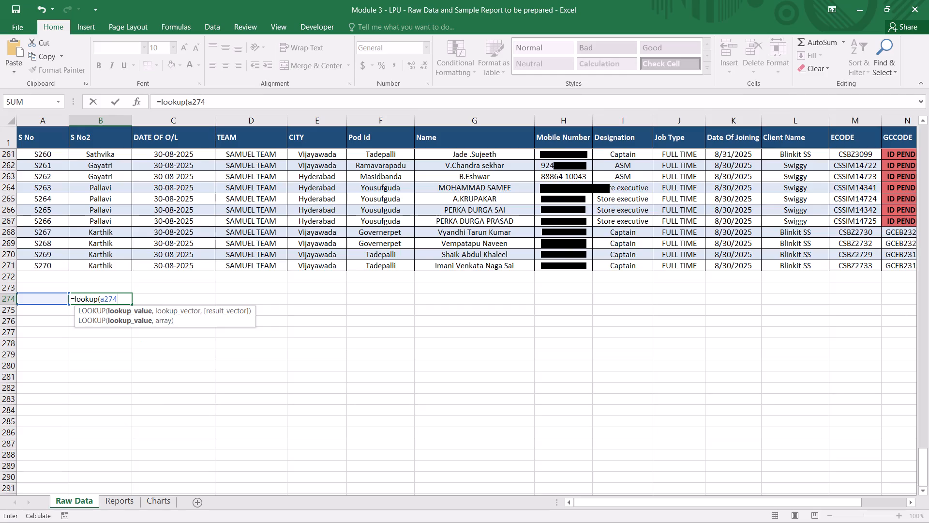
key("comma")
key("a")
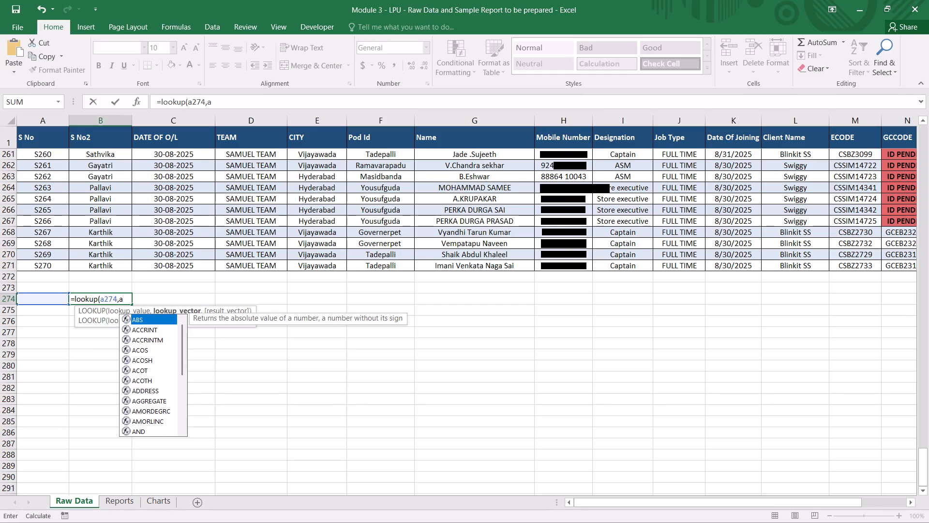
key("2")
type(":a")
type("271")
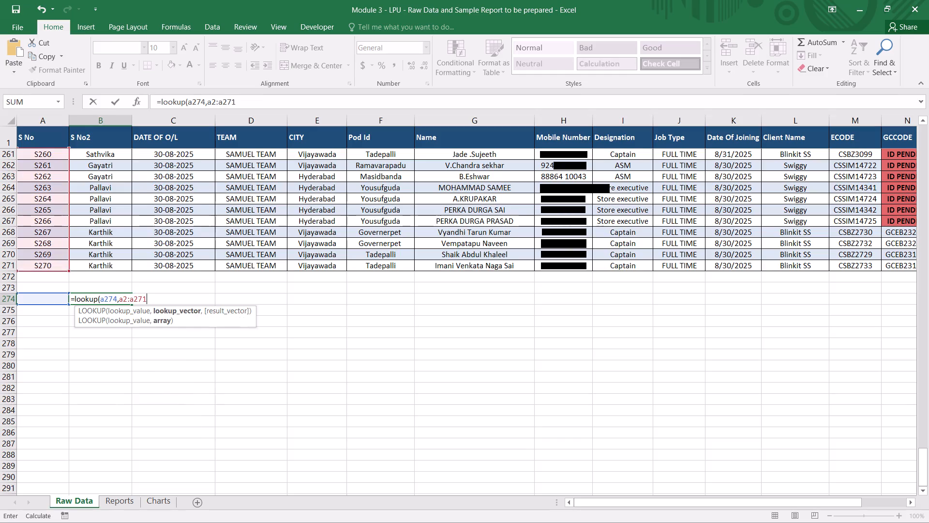
key("comma")
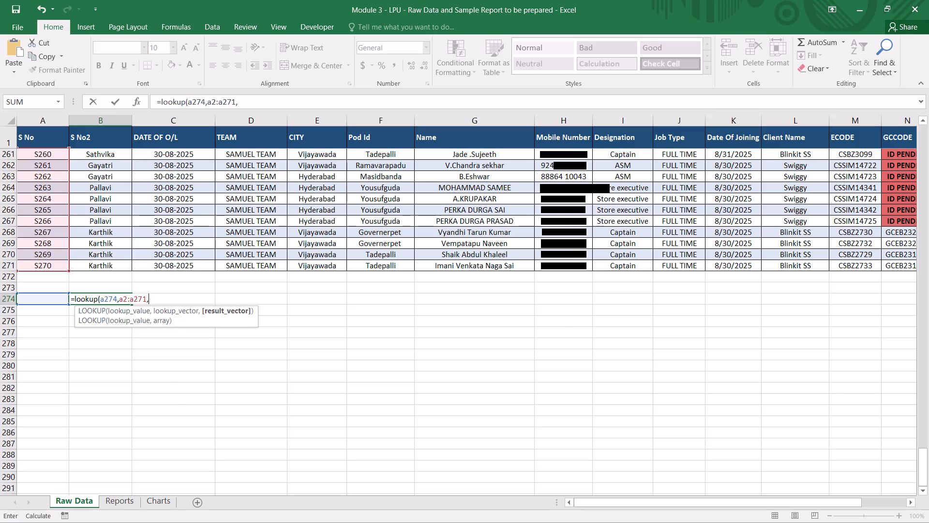
type("e2")
key("semicolon")
key("BackSpace")
key("shift+colon")
key("e")
key("2")
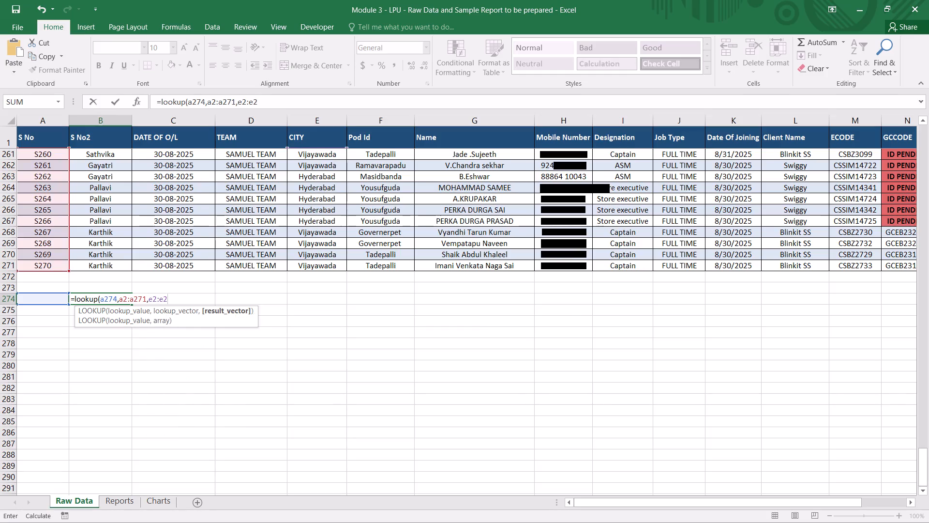
type("71")
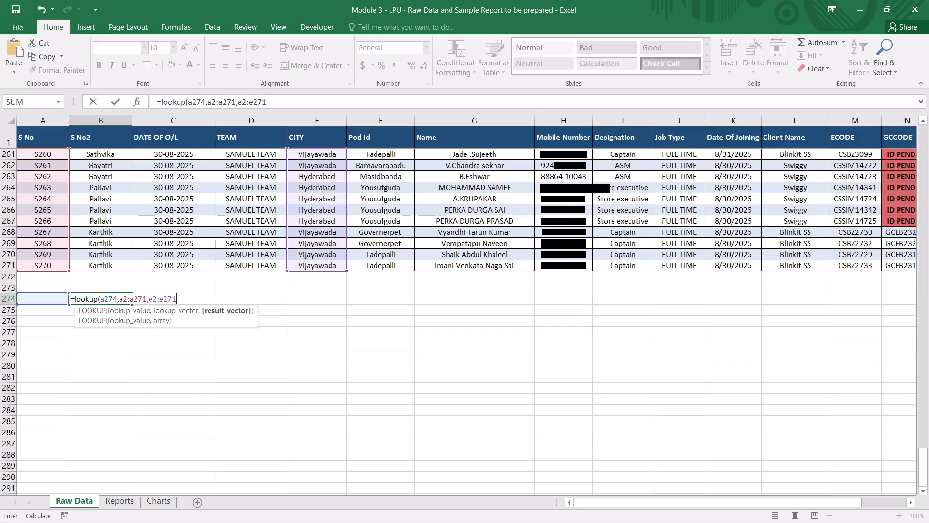
key("shift+parenright")
key("Return")
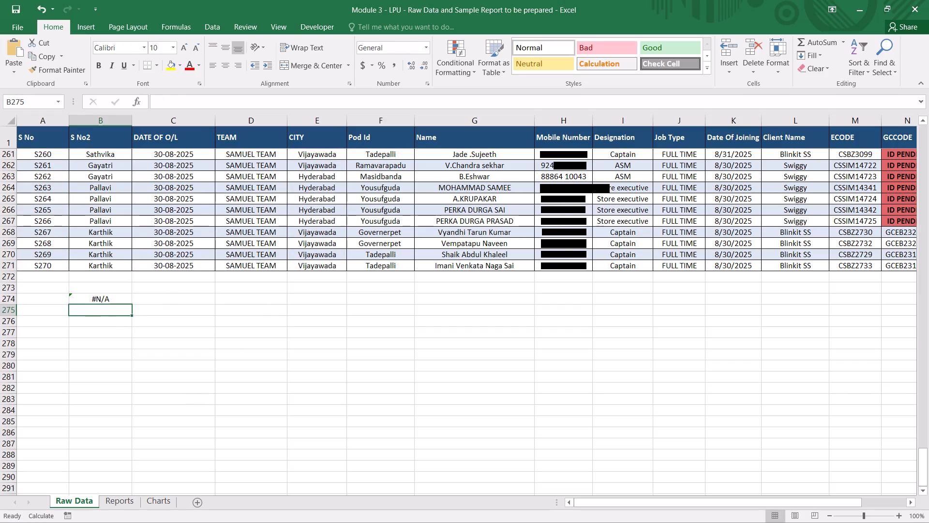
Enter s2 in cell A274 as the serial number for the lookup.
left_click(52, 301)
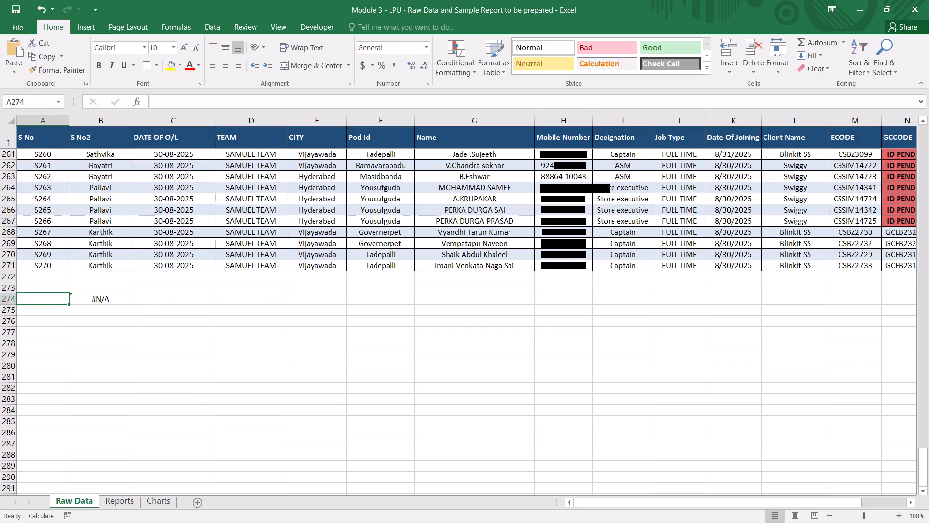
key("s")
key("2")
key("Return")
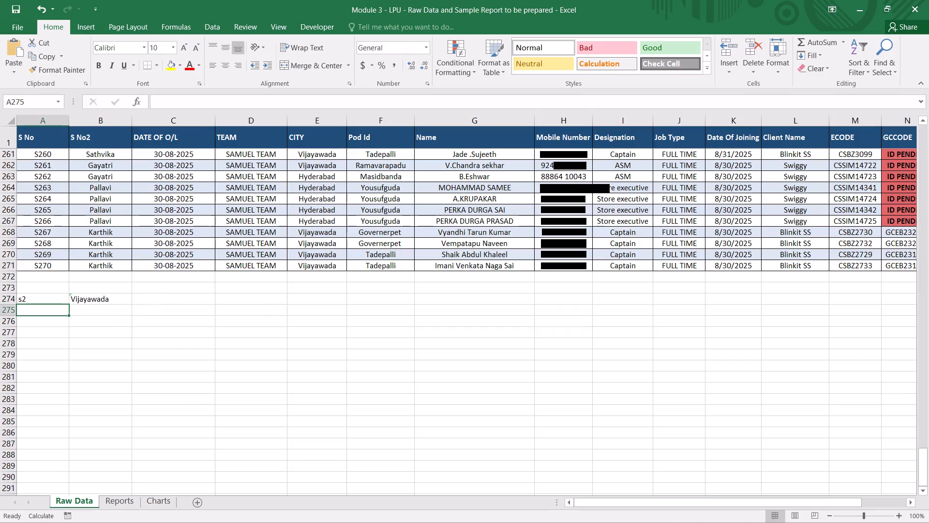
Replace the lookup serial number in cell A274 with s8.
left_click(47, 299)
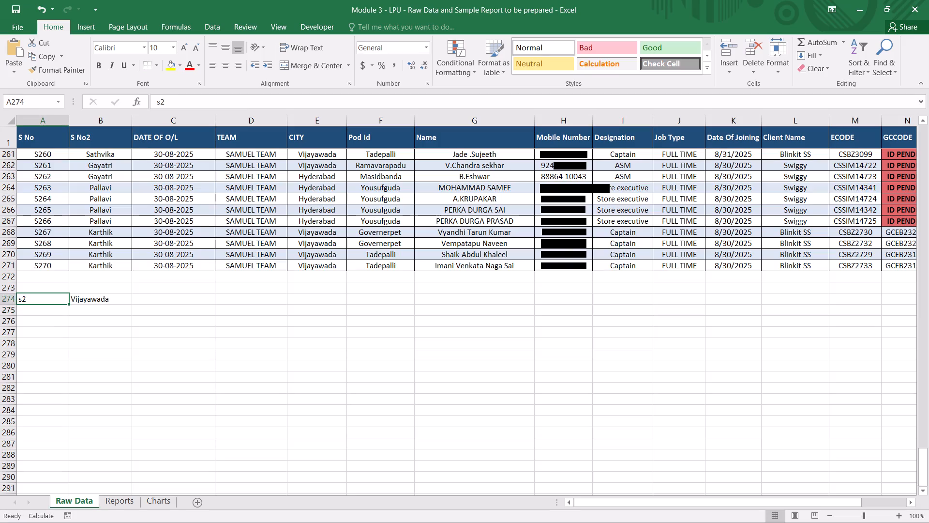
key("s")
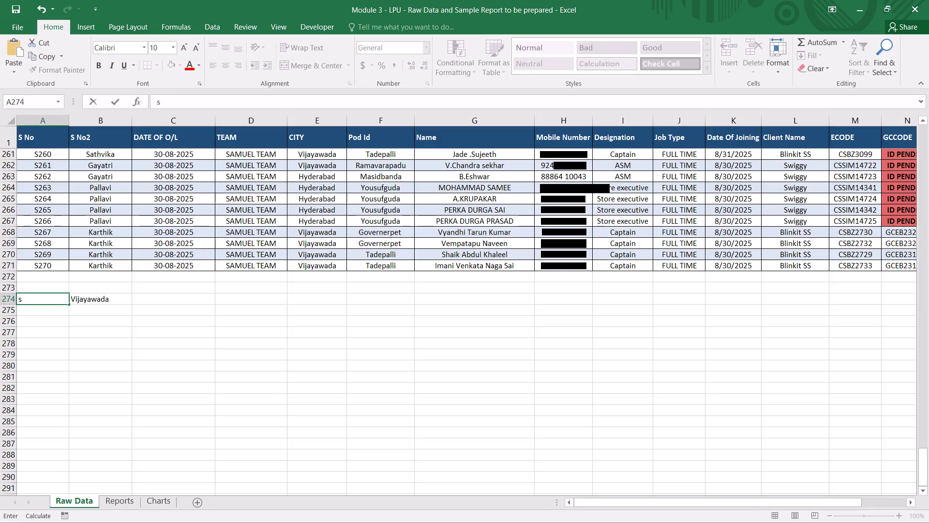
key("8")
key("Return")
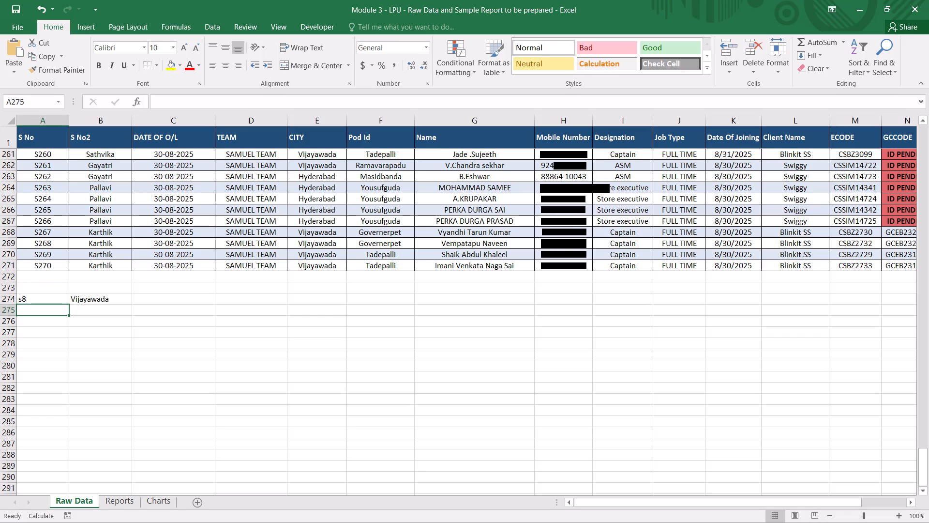
Replace the lookup serial number in cell A274 with S270.
left_click(45, 298)
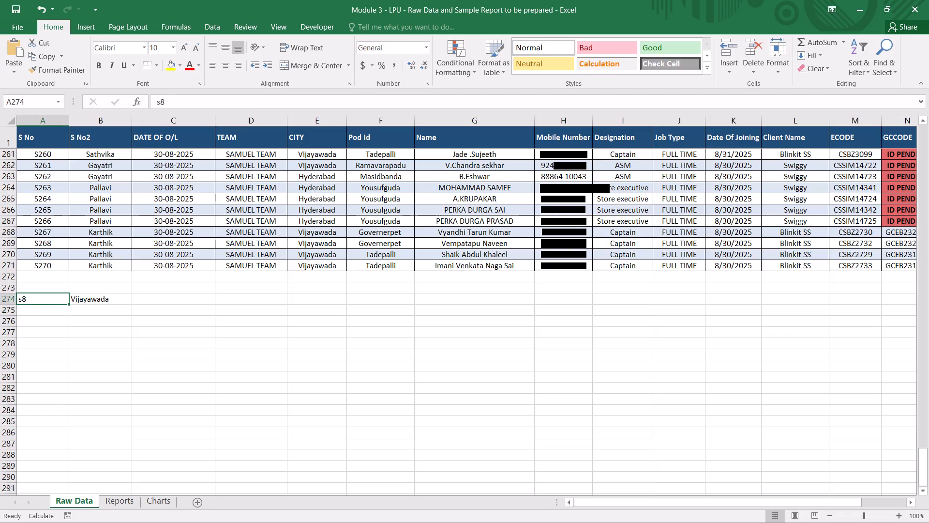
key("BackSpace")
key("shift+s")
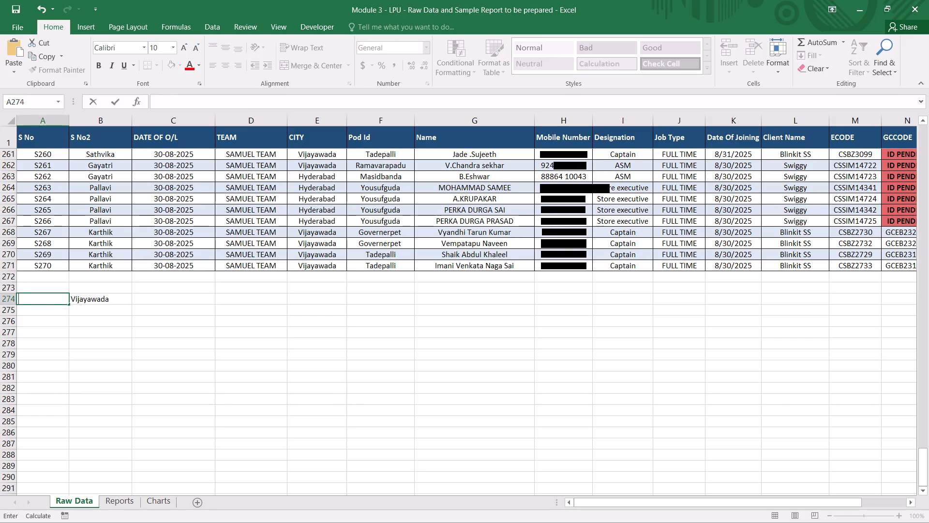
type("27")
key("0")
key("Return")
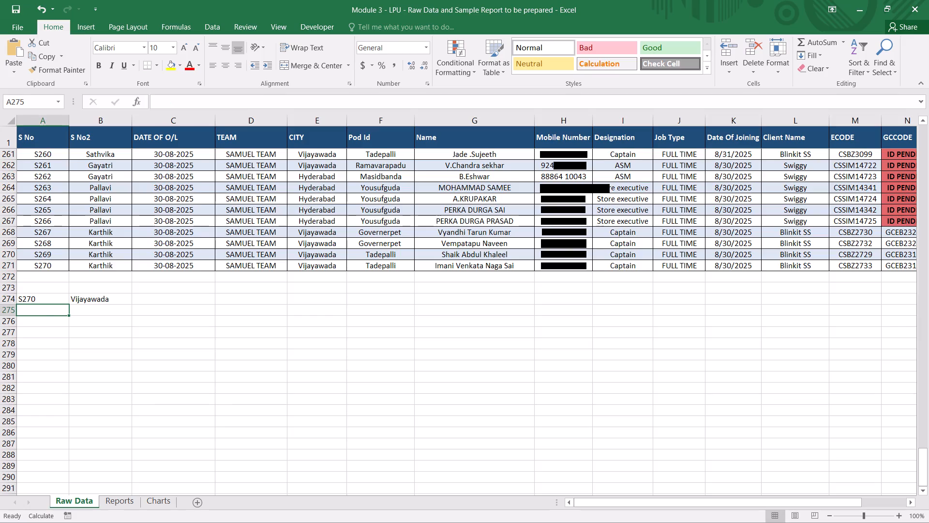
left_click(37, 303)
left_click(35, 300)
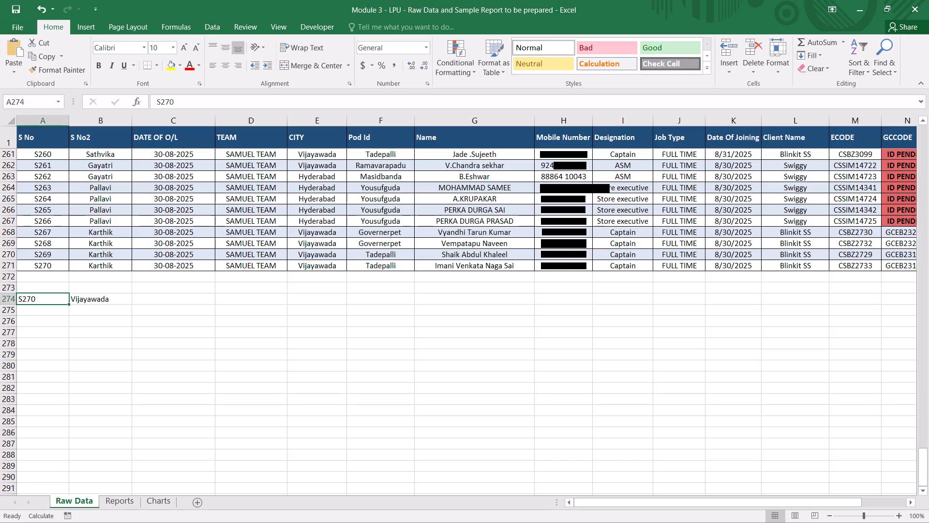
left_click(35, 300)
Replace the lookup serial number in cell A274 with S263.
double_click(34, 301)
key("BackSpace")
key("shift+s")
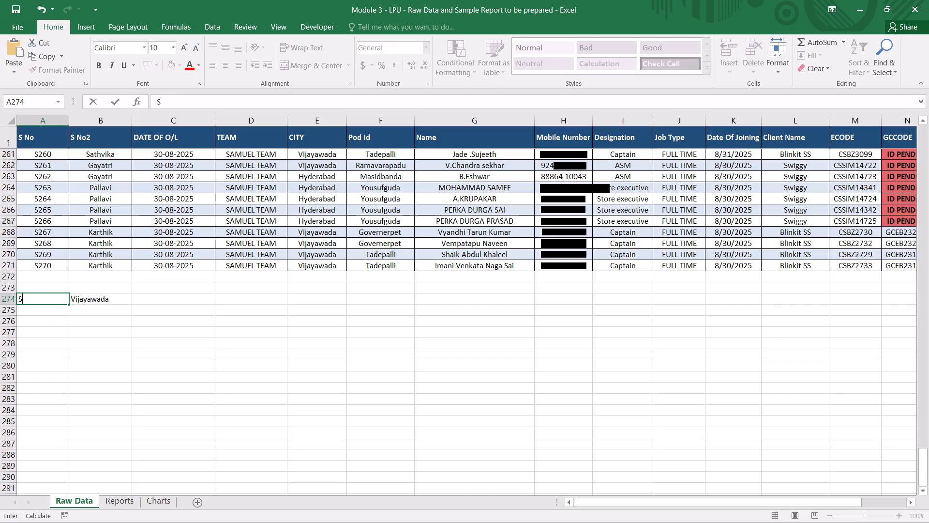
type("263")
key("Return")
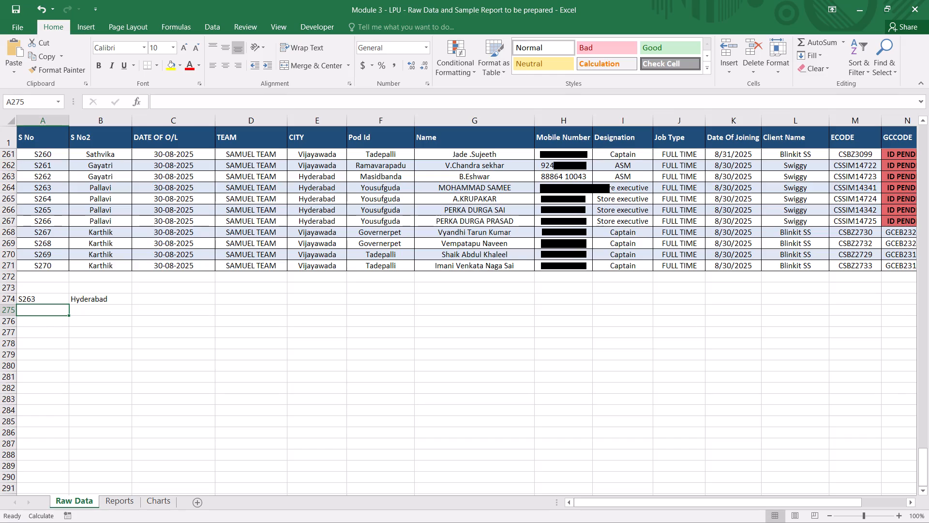
Replace the first two serial numbers in the S No column with 1 in A2 and 2 in A3.
scroll(51, 247, "up", 13)
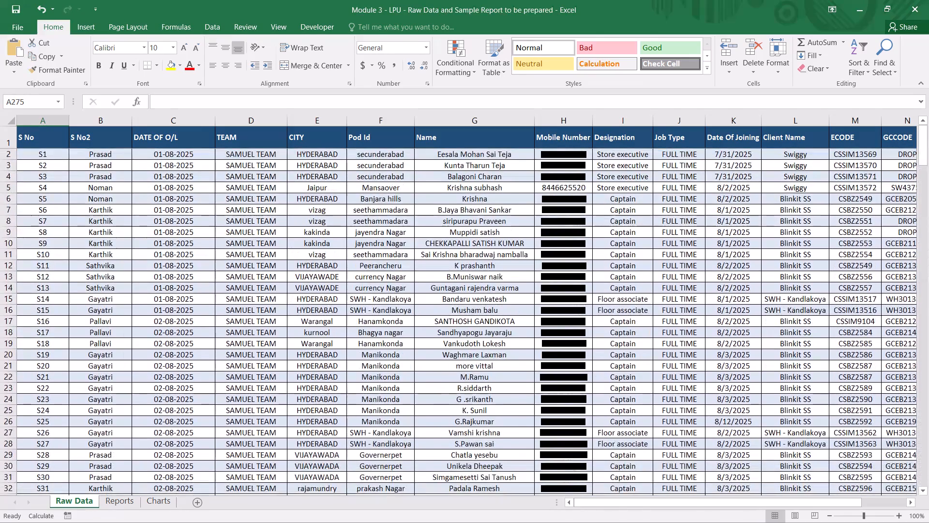
left_click(49, 156)
key("BackSpace")
key("1")
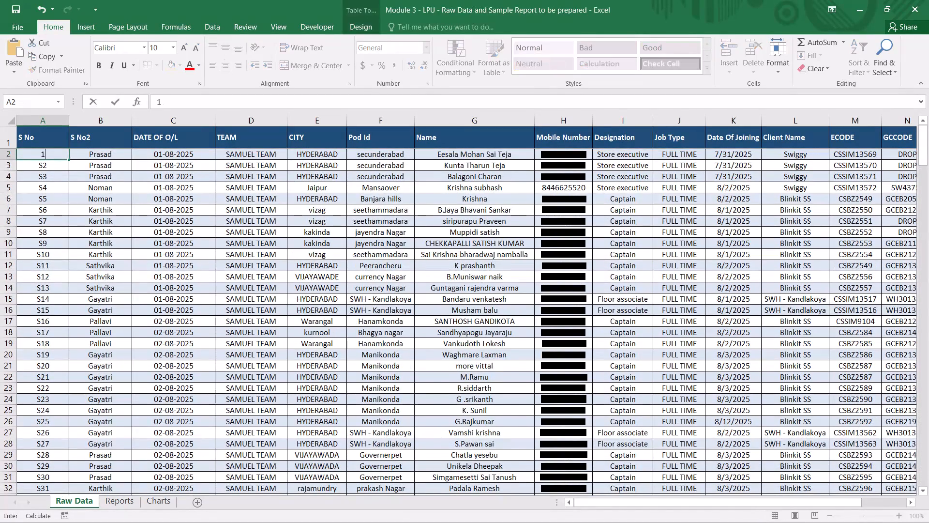
left_click(44, 168)
key("BackSpace")
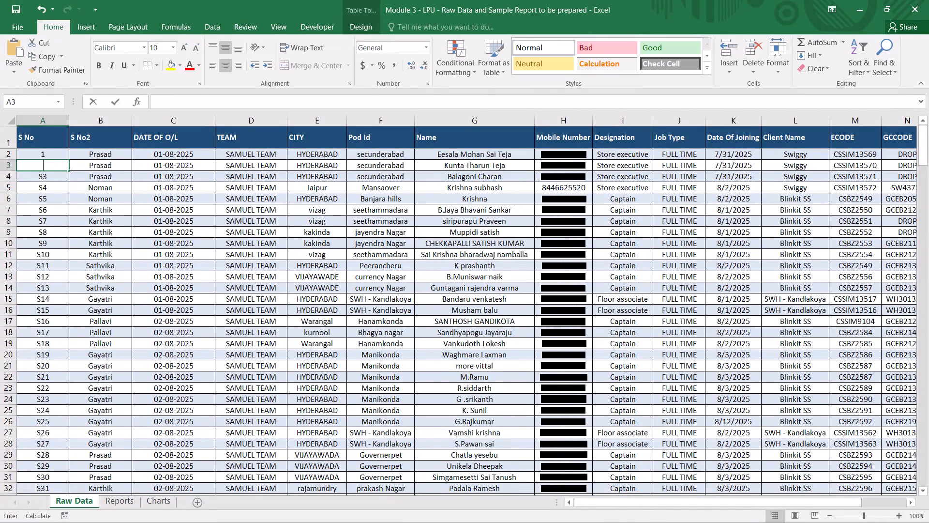
key("1")
key("BackSpace")
key("2")
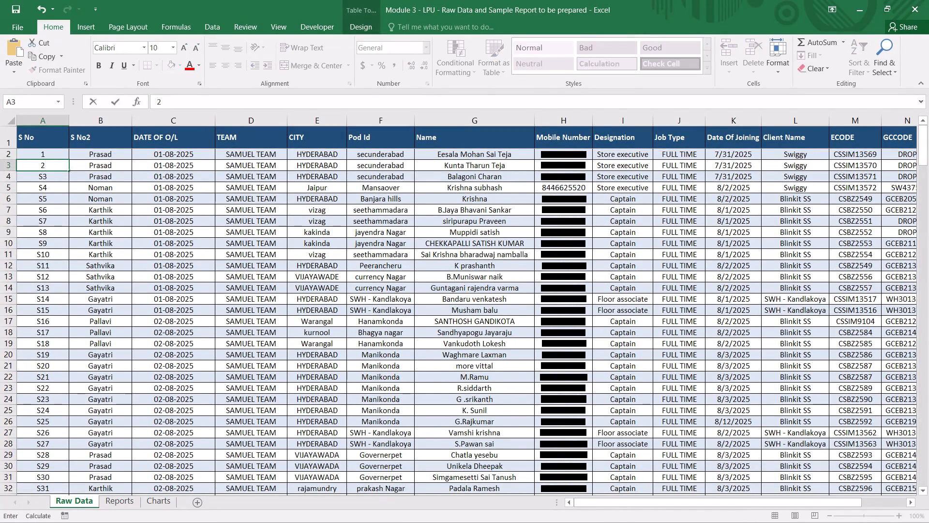
Fill the number series from A2:A3 down the whole S No column to row 271.
left_click(62, 154)
left_click_drag(62, 154, 62, 167)
double_click(68, 170)
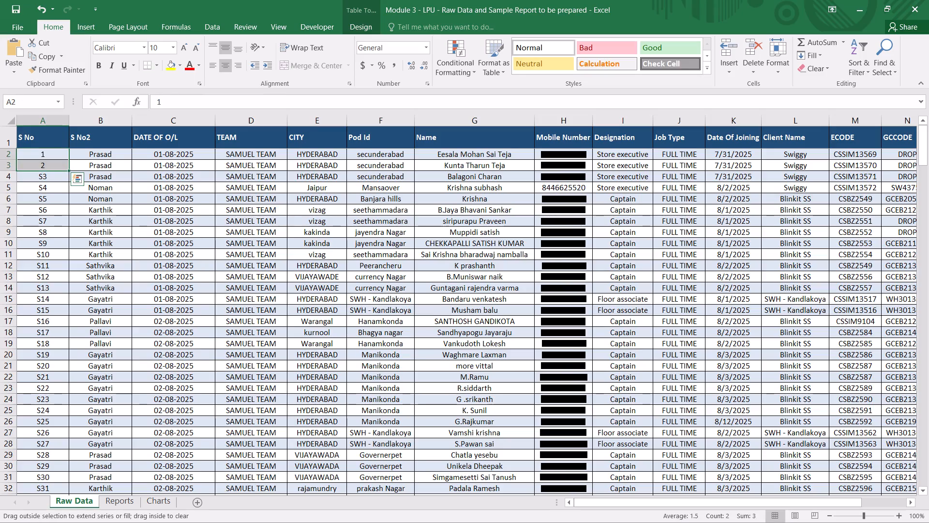
triple_click(68, 170)
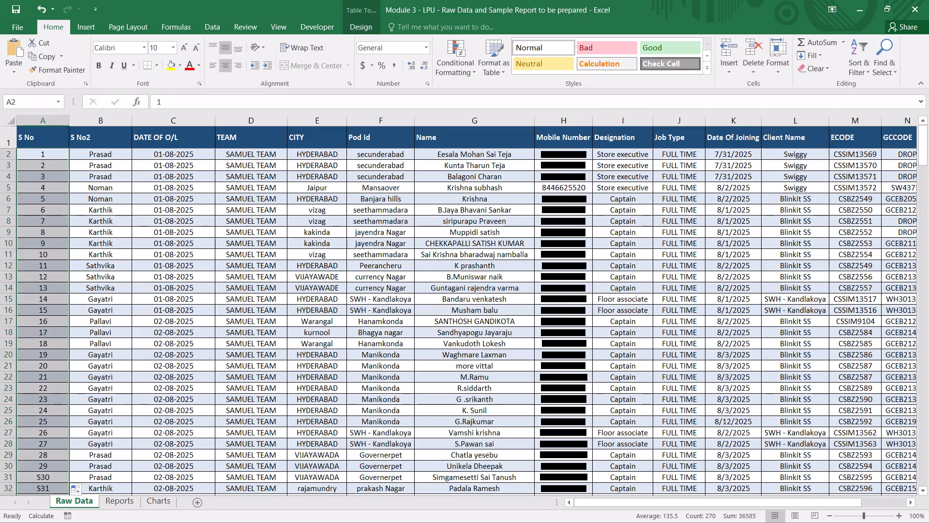
Replace the lookup serial number in cell A274 with 266.
scroll(110, 317, "down", 4)
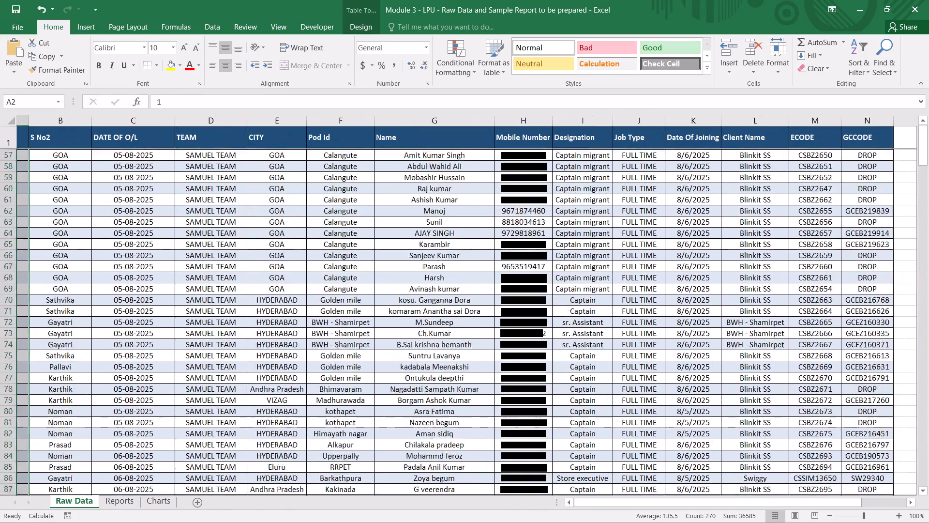
scroll(110, 317, "right", 2)
scroll(110, 317, "down", 6)
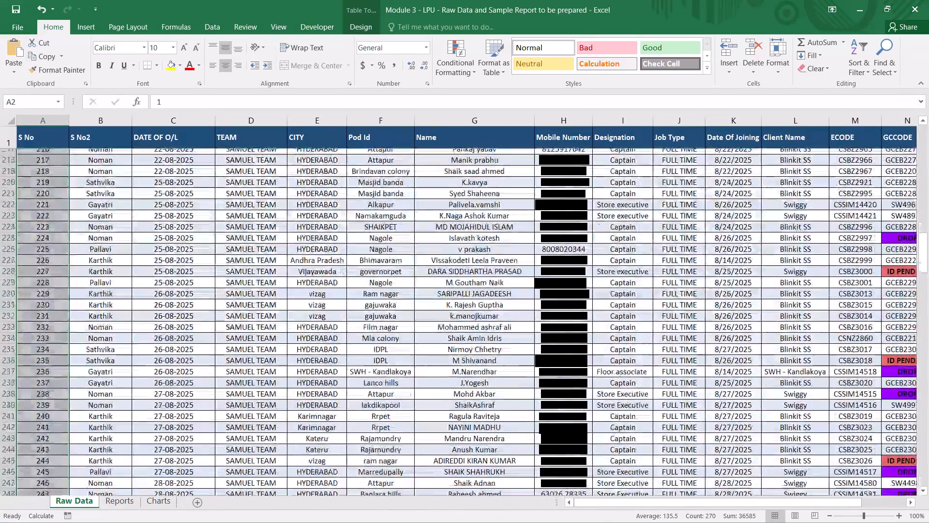
scroll(110, 317, "down", 4)
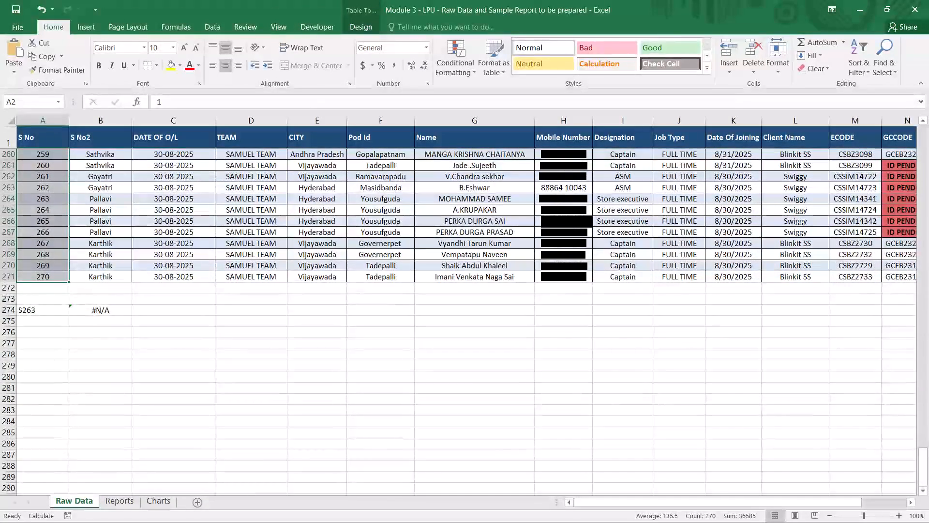
left_click(41, 310)
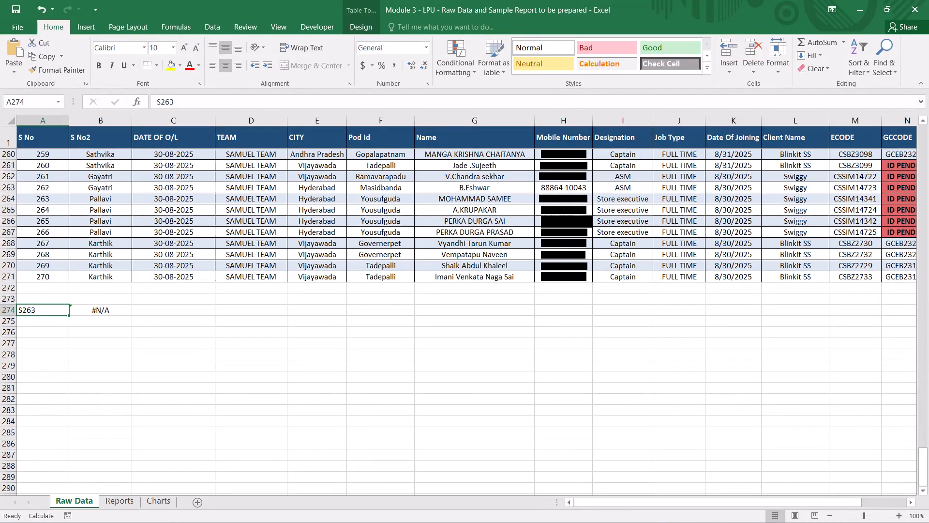
type("266")
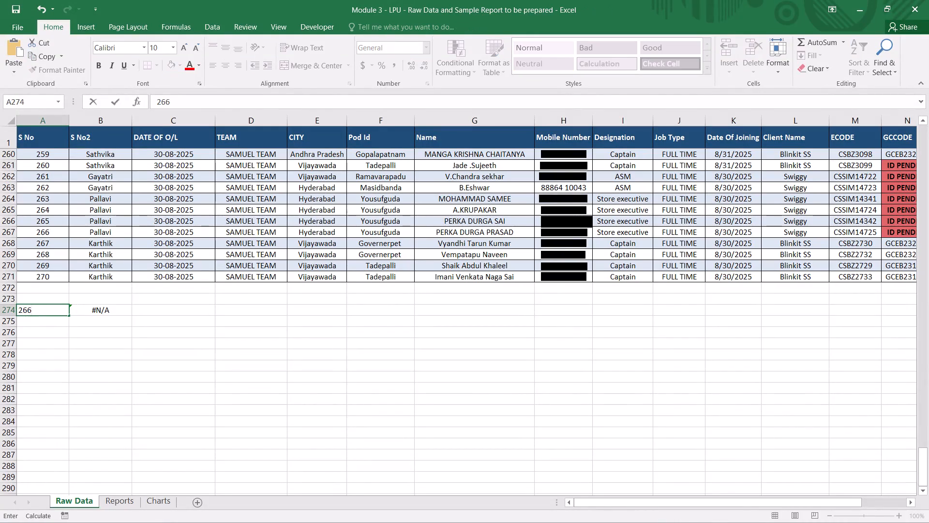
key("Return")
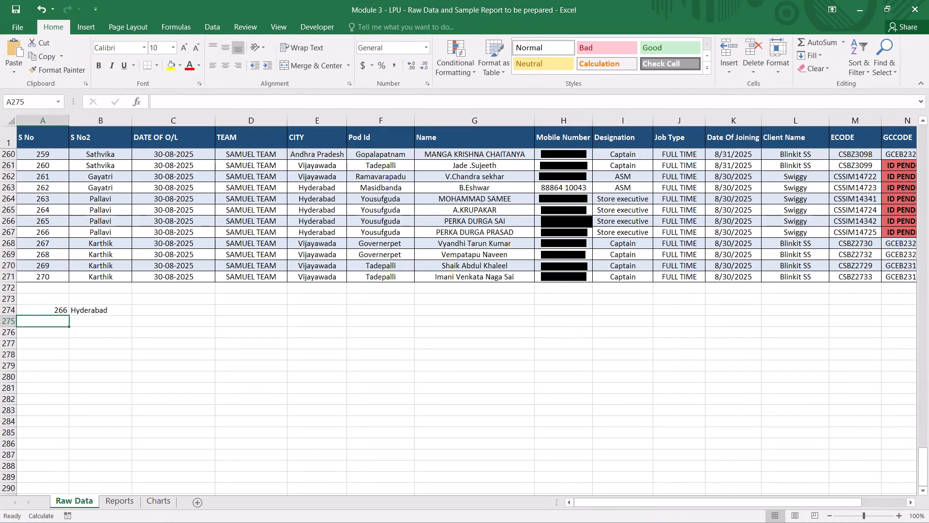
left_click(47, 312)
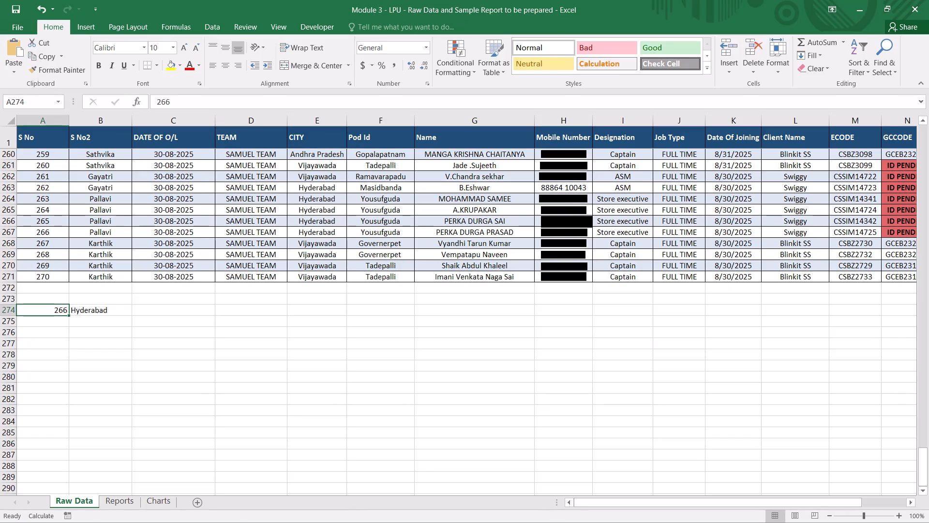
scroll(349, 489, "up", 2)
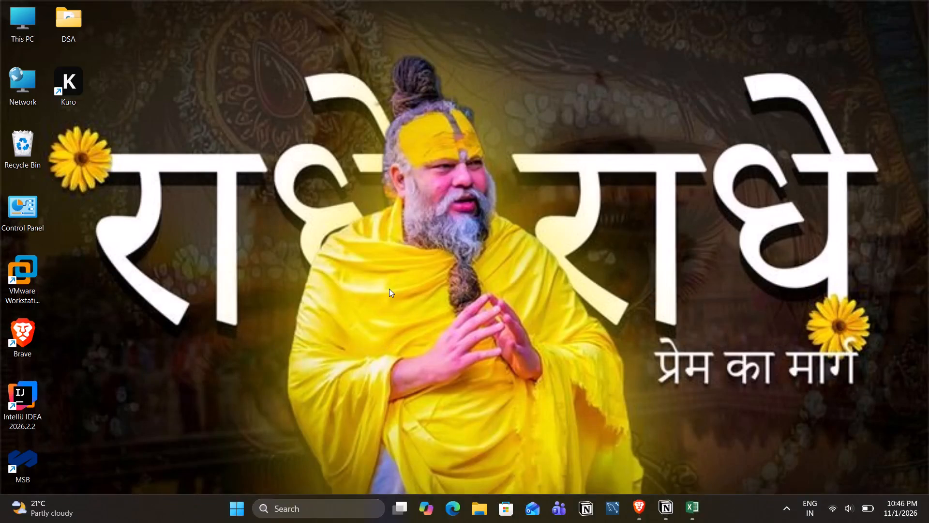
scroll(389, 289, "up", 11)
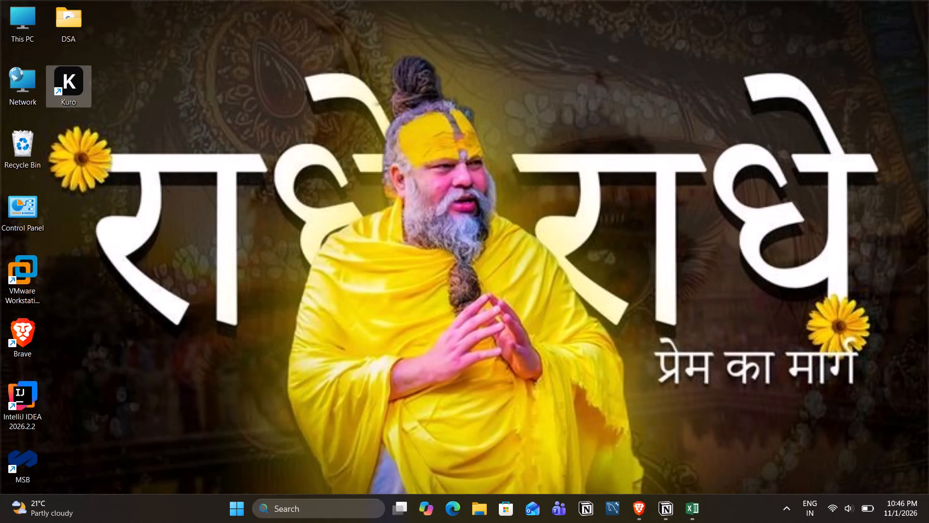
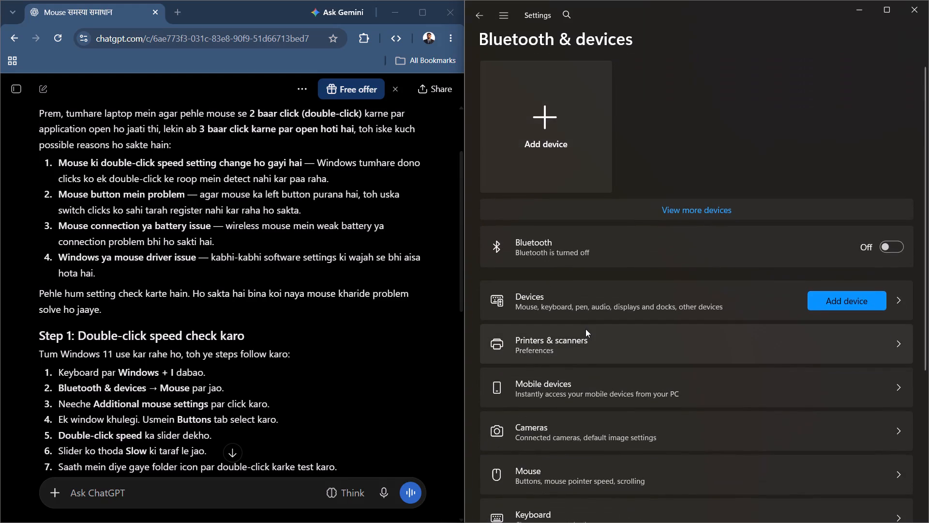
scroll(585, 329, "down", 2)
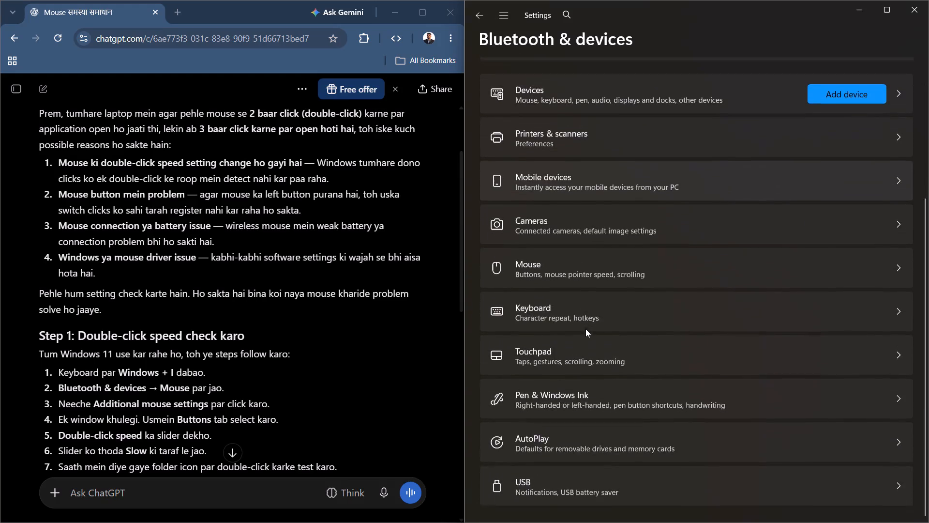
left_click(577, 268)
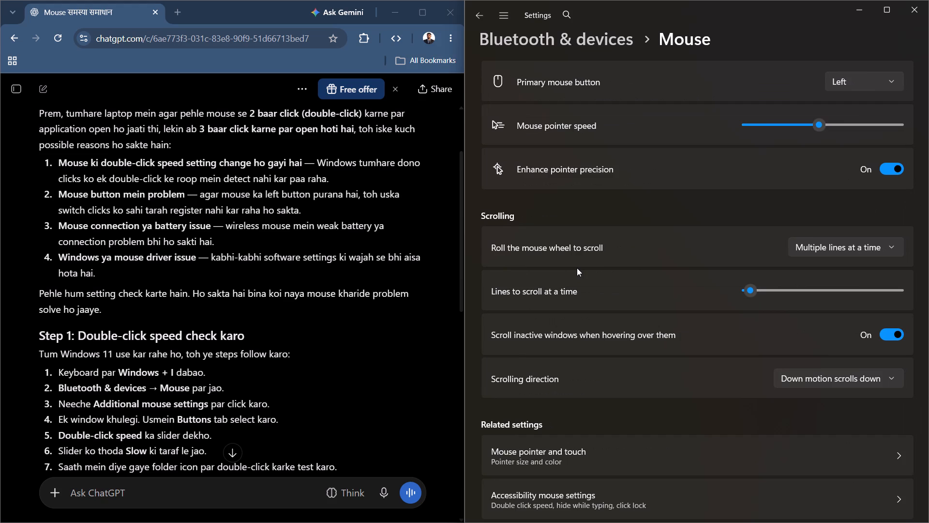
Open the additional mouse settings and move the Mouse Properties window clear of the ChatGPT answer.
scroll(577, 268, "down", 1)
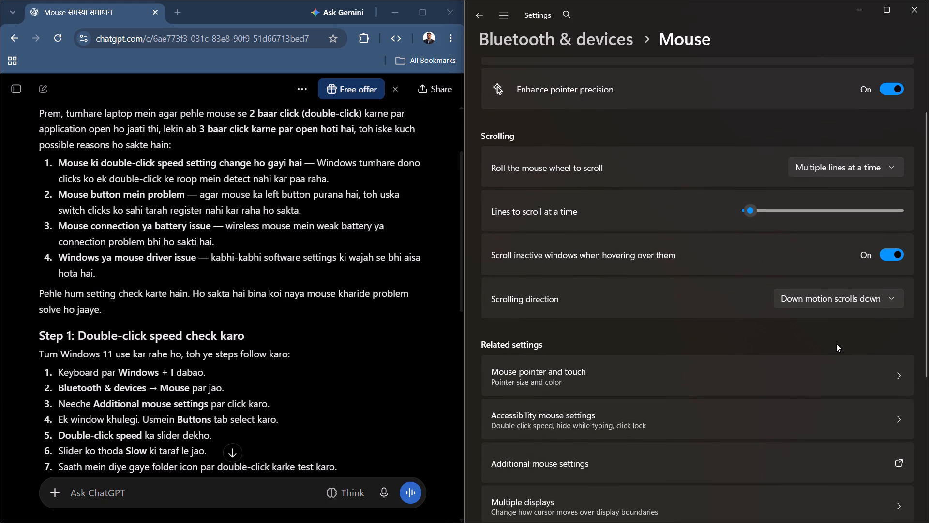
scroll(836, 343, "down", 2)
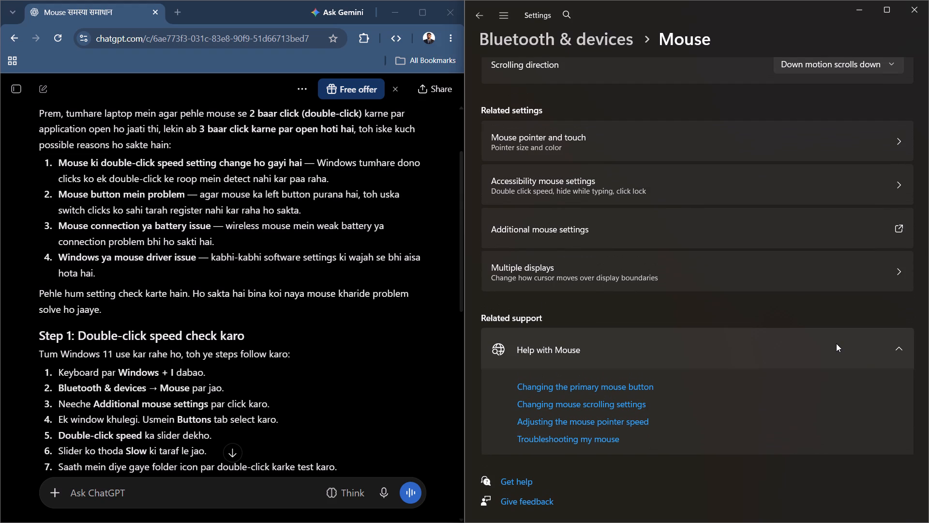
left_click(751, 220)
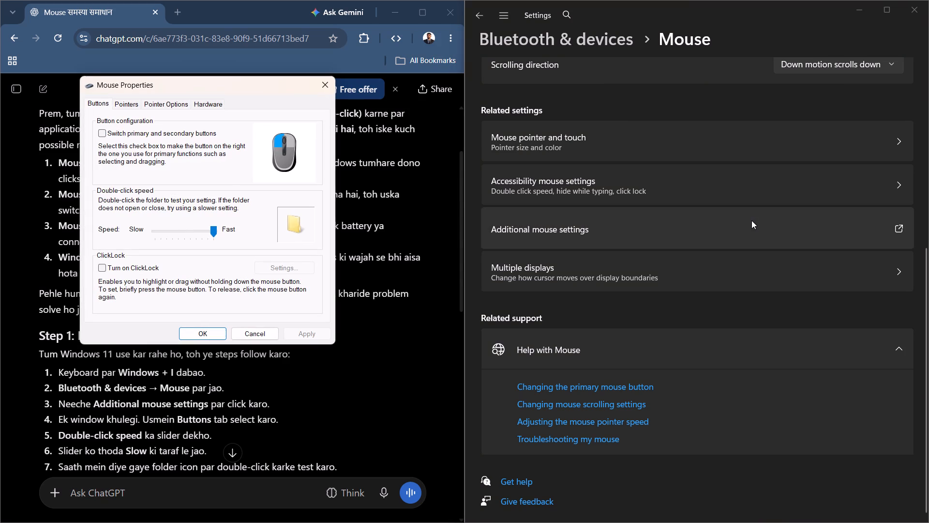
left_click_drag(222, 82, 413, 108)
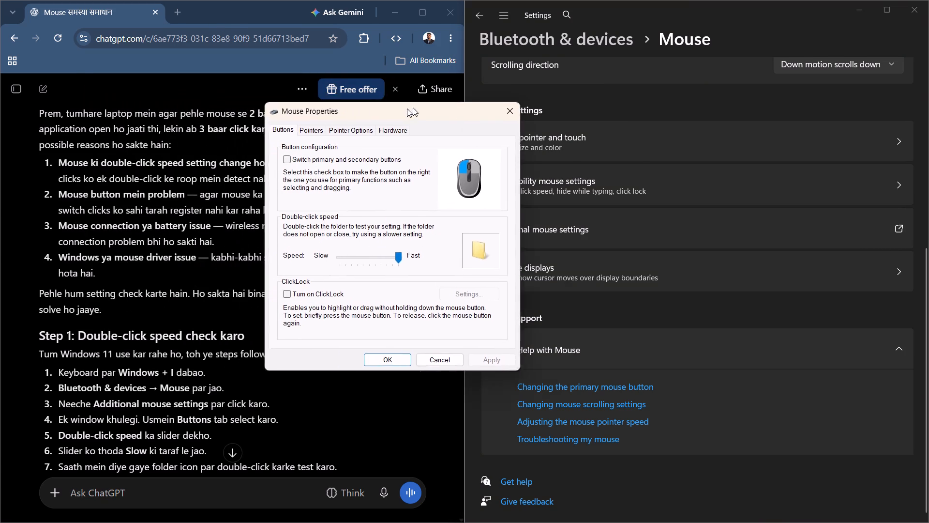
left_click_drag(413, 108, 597, 77)
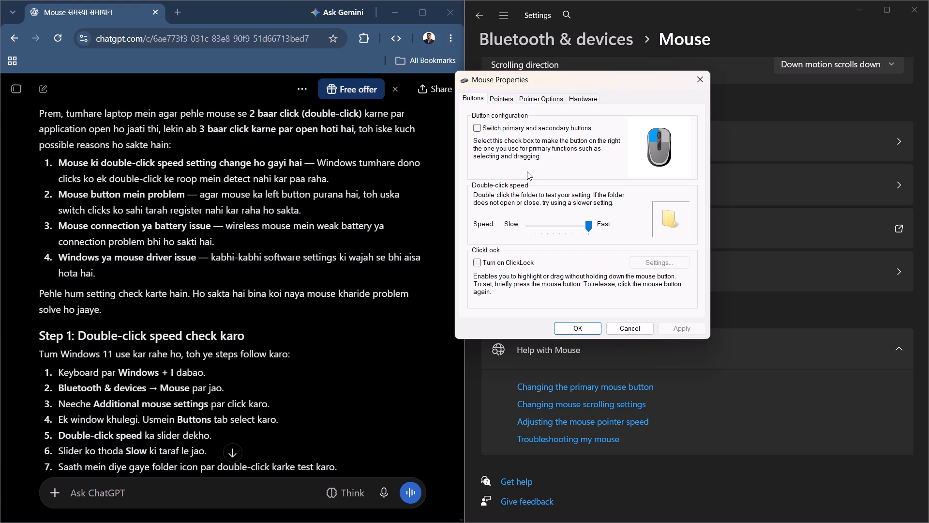
Look over the Buttons and Pointers pages of Mouse Properties, ending on the double-click speed options.
scroll(527, 171, "down", 1)
left_click(473, 92)
double_click(474, 100)
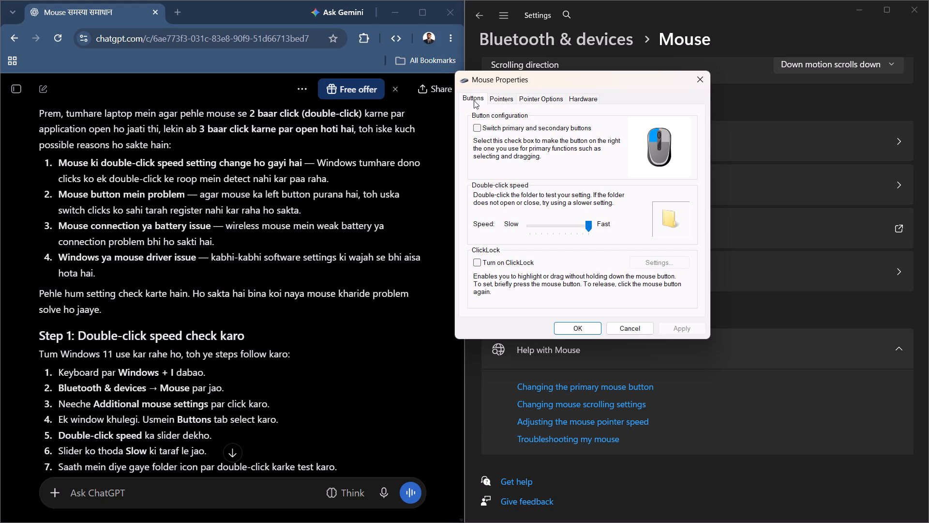
triple_click(474, 100)
left_click(473, 99)
left_click_drag(473, 99, 512, 105)
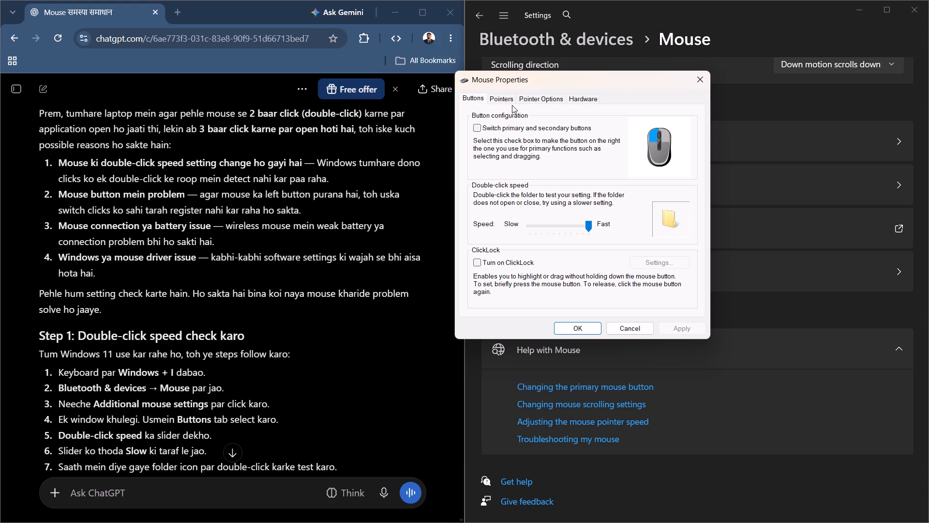
left_click(512, 105)
left_click(502, 95)
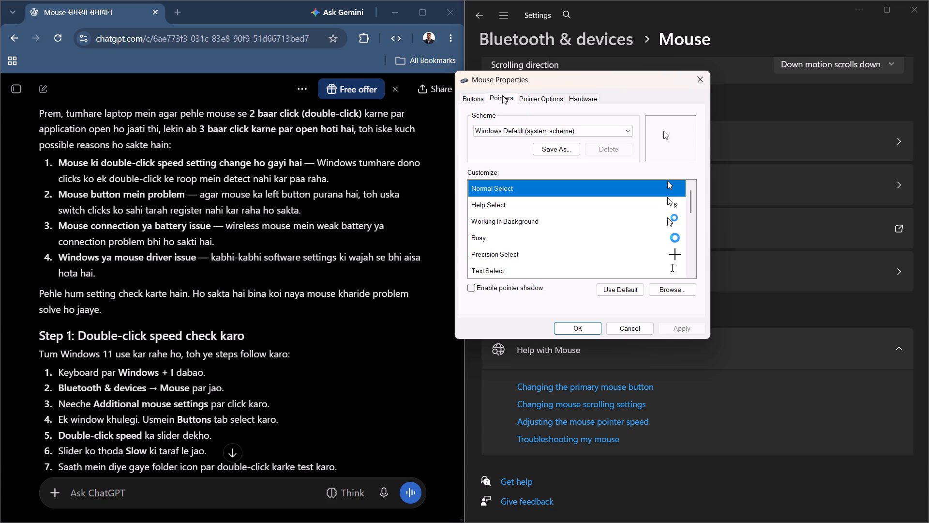
left_click(472, 93)
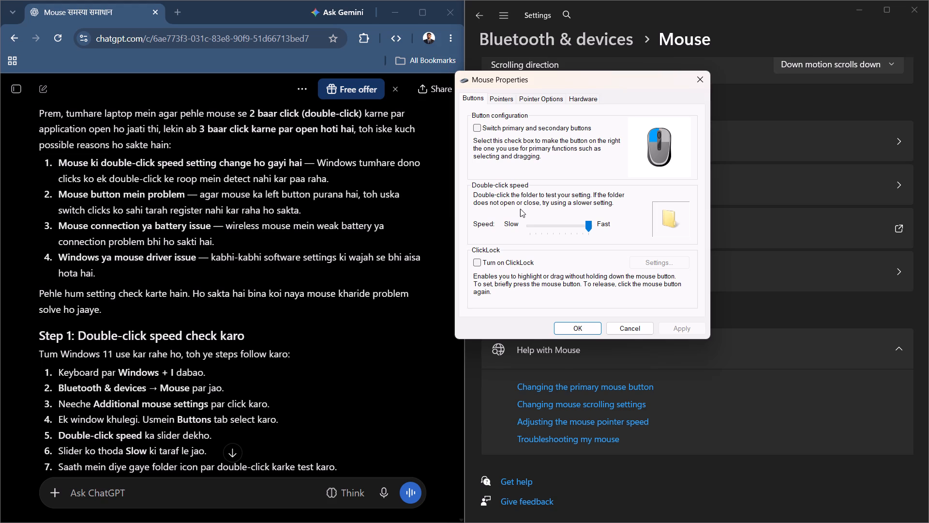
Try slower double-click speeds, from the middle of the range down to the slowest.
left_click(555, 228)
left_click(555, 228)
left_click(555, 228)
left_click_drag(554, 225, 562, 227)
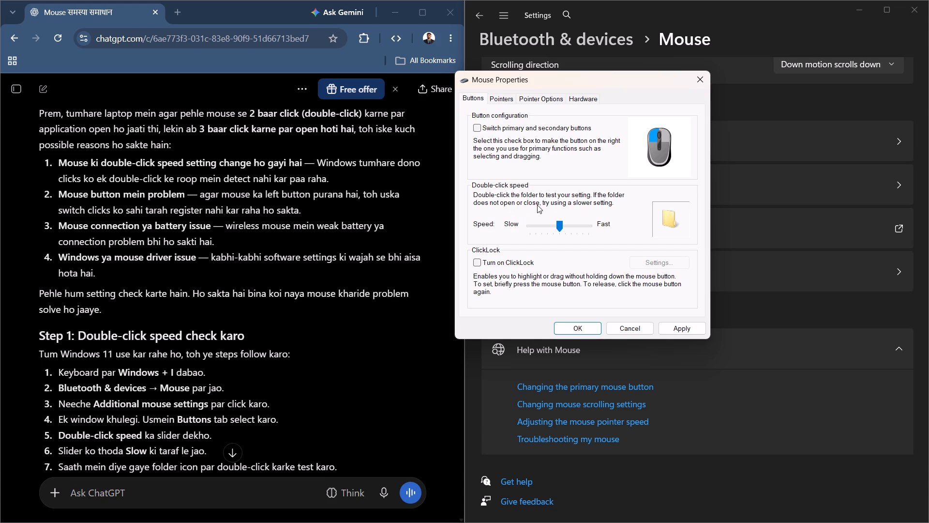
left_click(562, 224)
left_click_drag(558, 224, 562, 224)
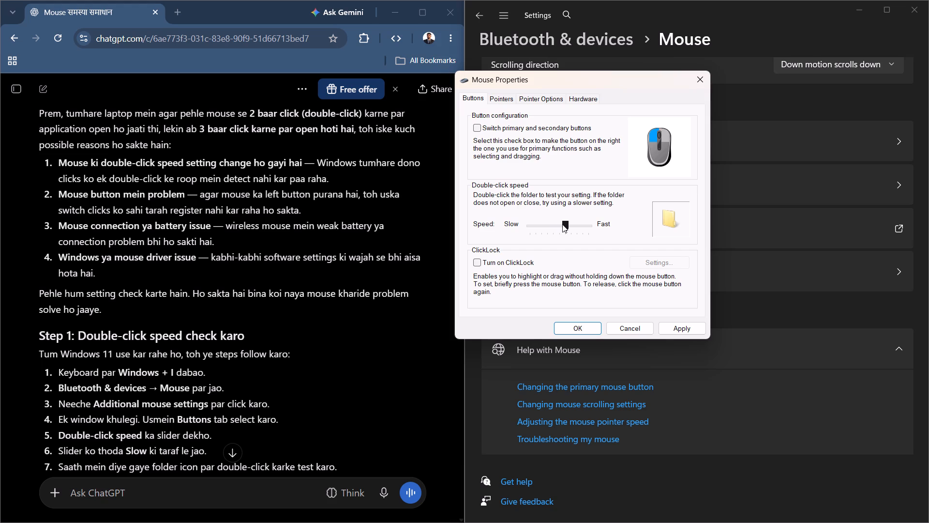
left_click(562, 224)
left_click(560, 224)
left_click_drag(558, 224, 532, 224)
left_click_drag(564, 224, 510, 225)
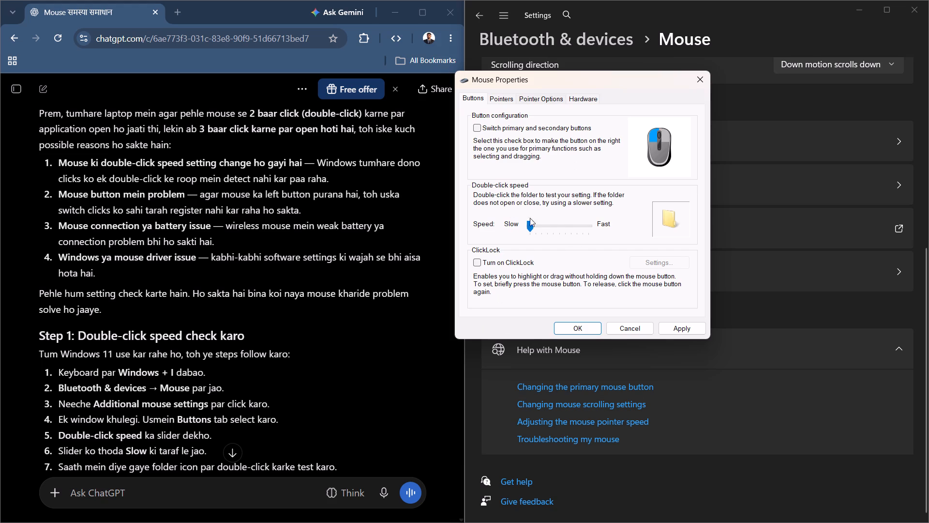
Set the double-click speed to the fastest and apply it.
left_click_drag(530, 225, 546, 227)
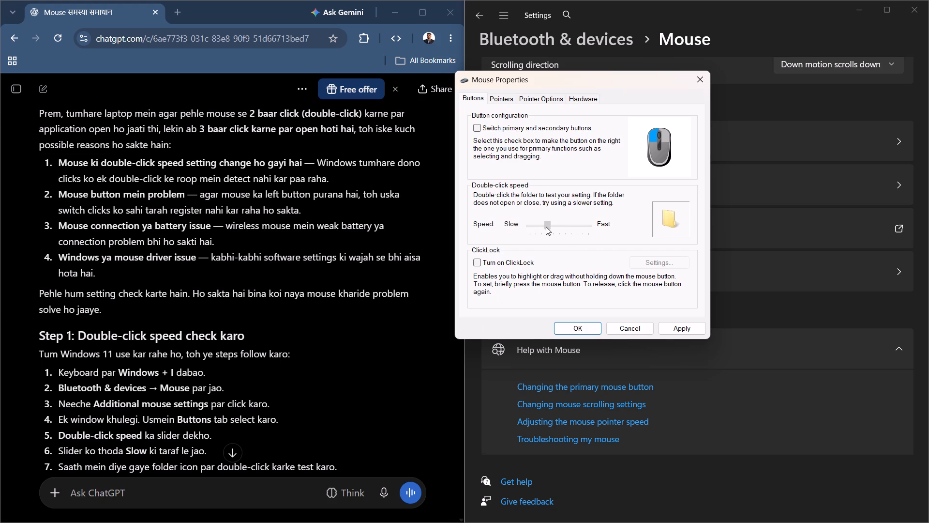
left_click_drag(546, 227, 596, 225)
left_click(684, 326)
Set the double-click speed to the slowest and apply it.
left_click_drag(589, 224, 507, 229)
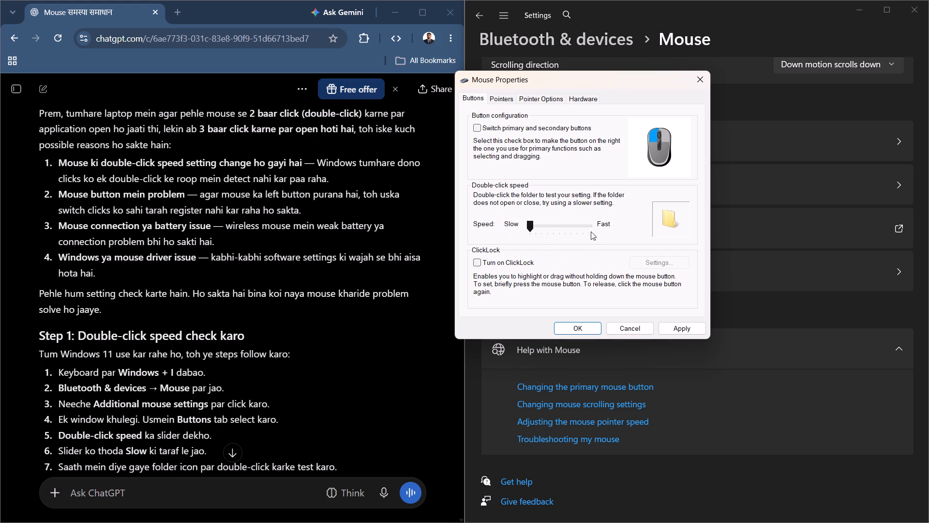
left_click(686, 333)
Set the double-click speed back to the fastest and apply it.
left_click_drag(527, 223, 629, 219)
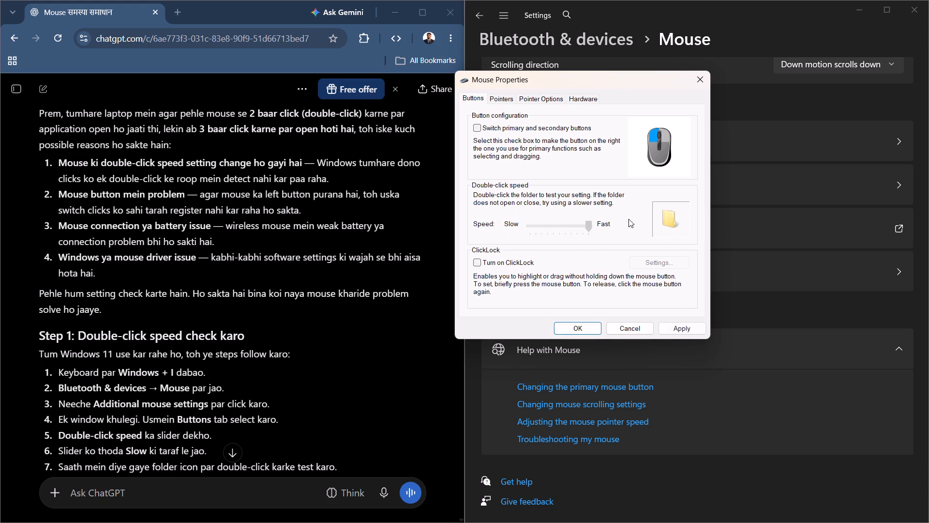